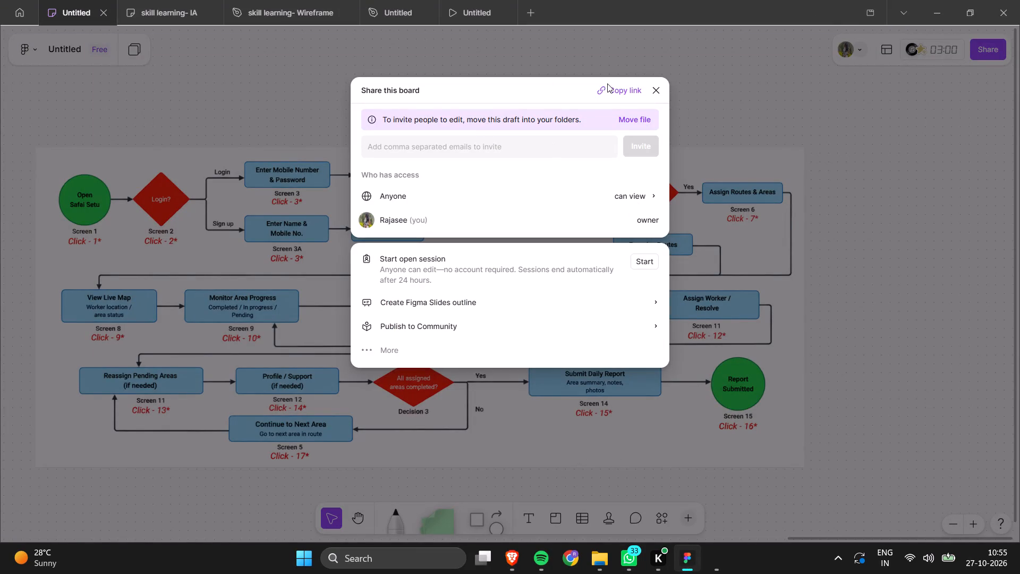
# Close the board's sharing dialog and go through the open project files to the untitled Saarthi screen design.
pyautogui.click(718, 77)
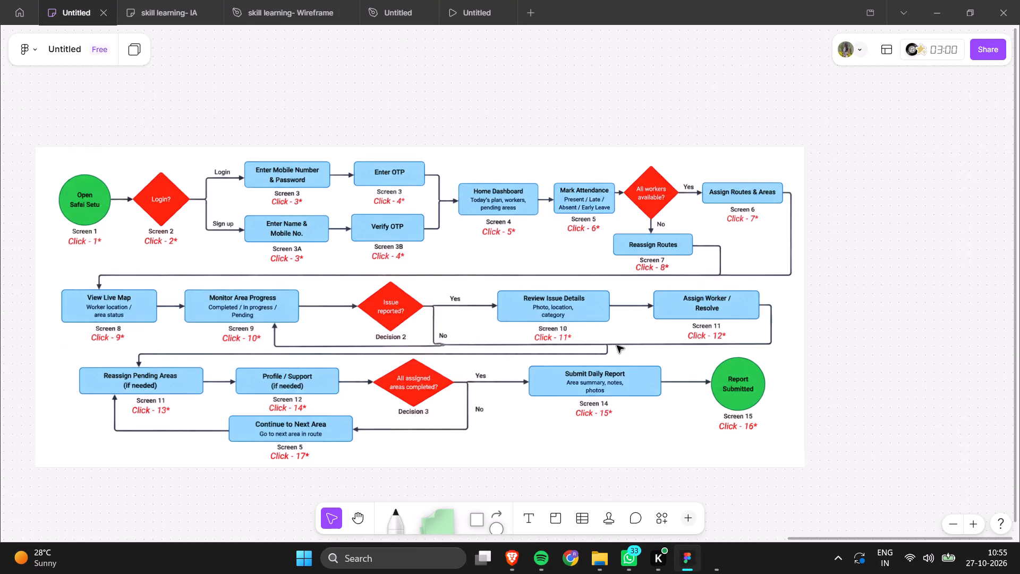
pyautogui.click(150, 12)
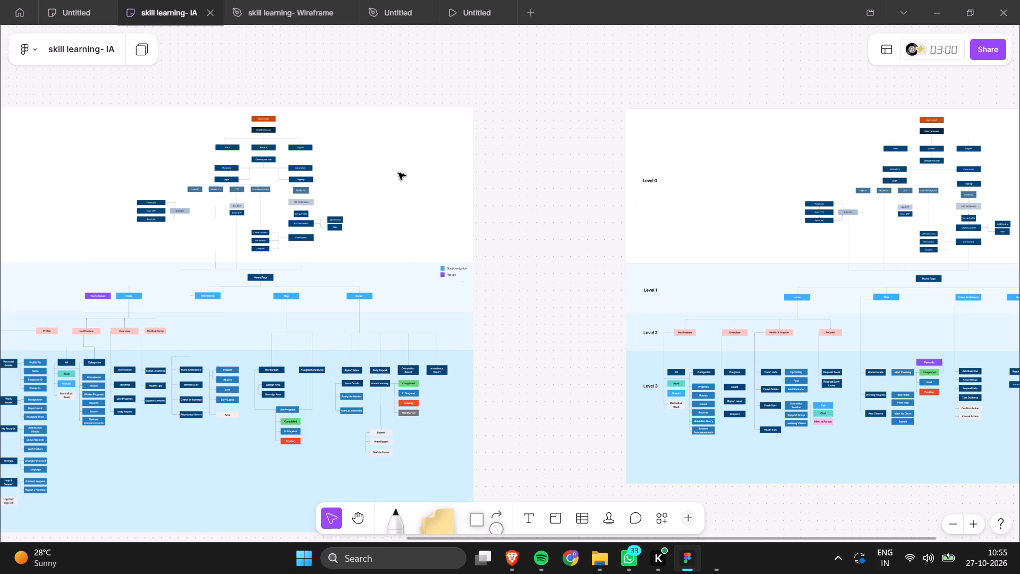
pyautogui.click(260, 6)
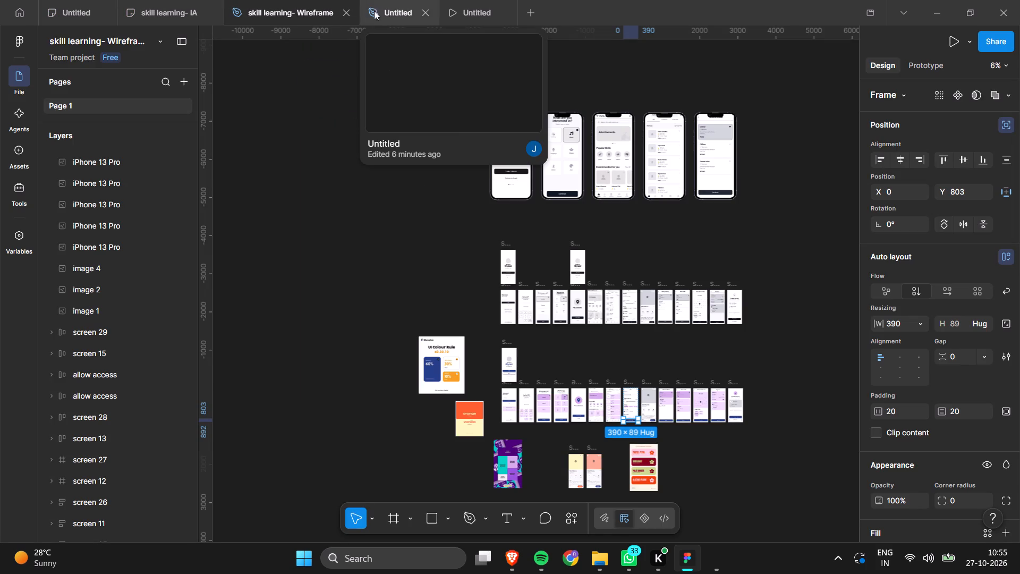
pyautogui.click(394, 19)
# Delete the Home Dashboard frame that sits beside the Worker Home Screen in the worker screens row.
pyautogui.scroll(2, 175, 254)
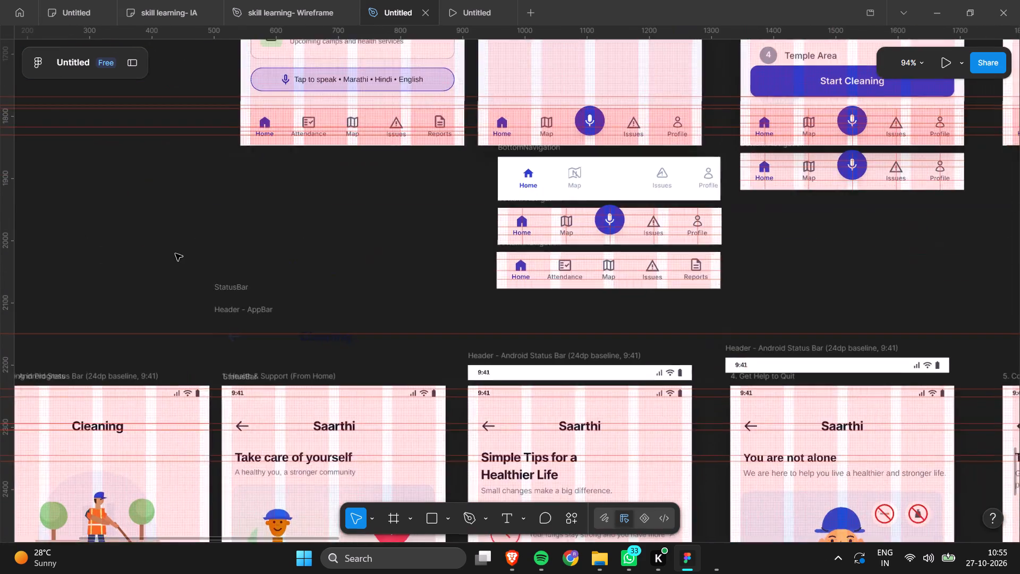
pyautogui.scroll(5, 175, 254)
pyautogui.scroll(-2, 175, 254)
pyautogui.scroll(1, 175, 254)
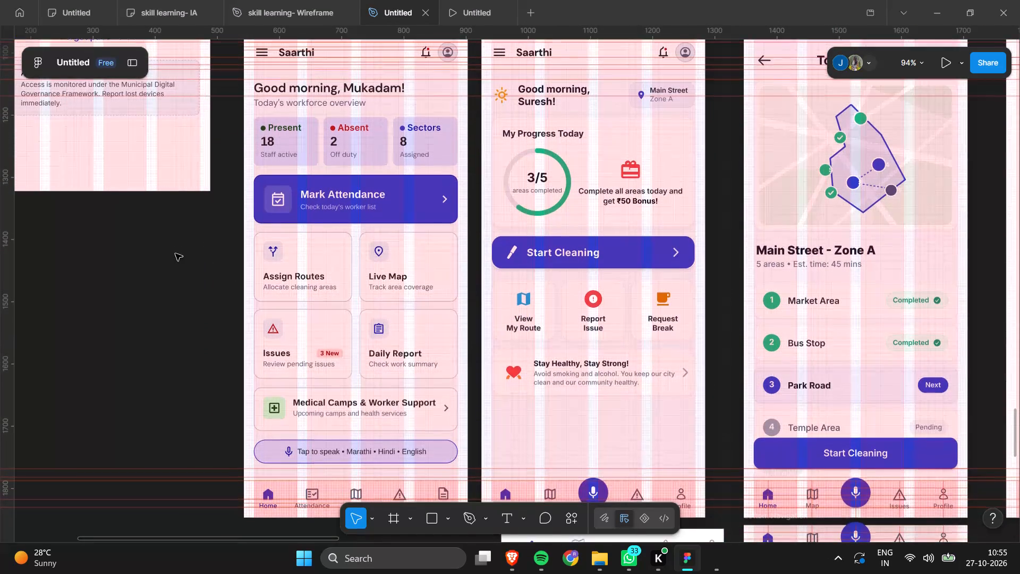
pyautogui.scroll(1, 175, 254)
pyautogui.click(259, 79)
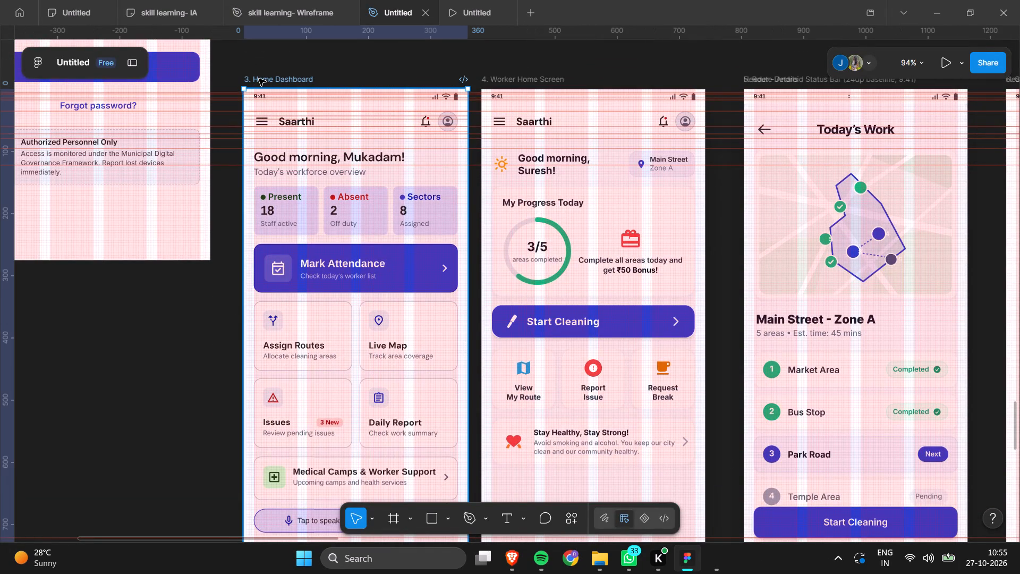
pyautogui.press('BackSpace')
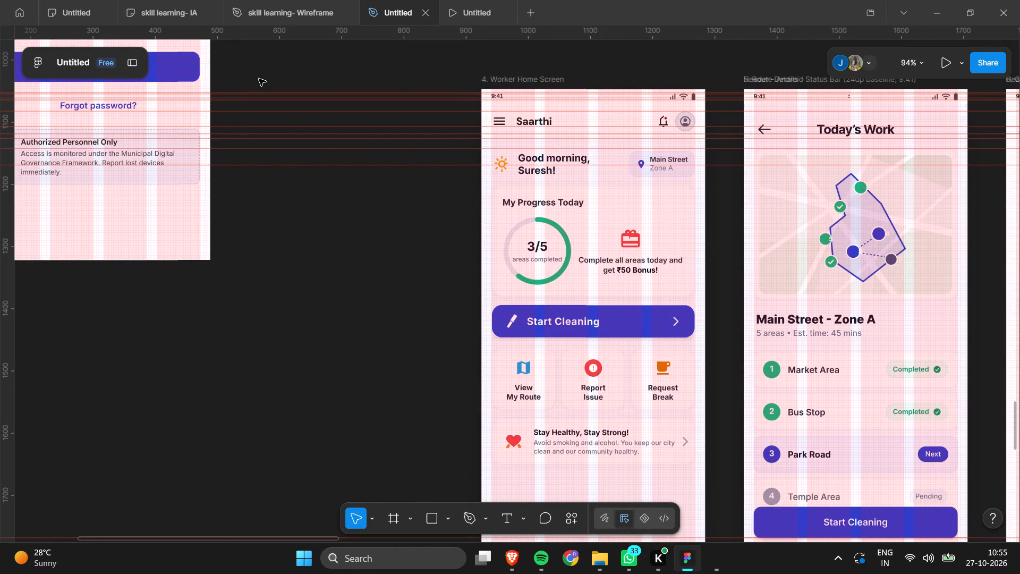
# Hide the Grid 4px and 4 columns layout guides on the Home Dashboard frame in the supervisor screens row.
pyautogui.hscroll(-2, 259, 79)
pyautogui.scroll(-1, 259, 79)
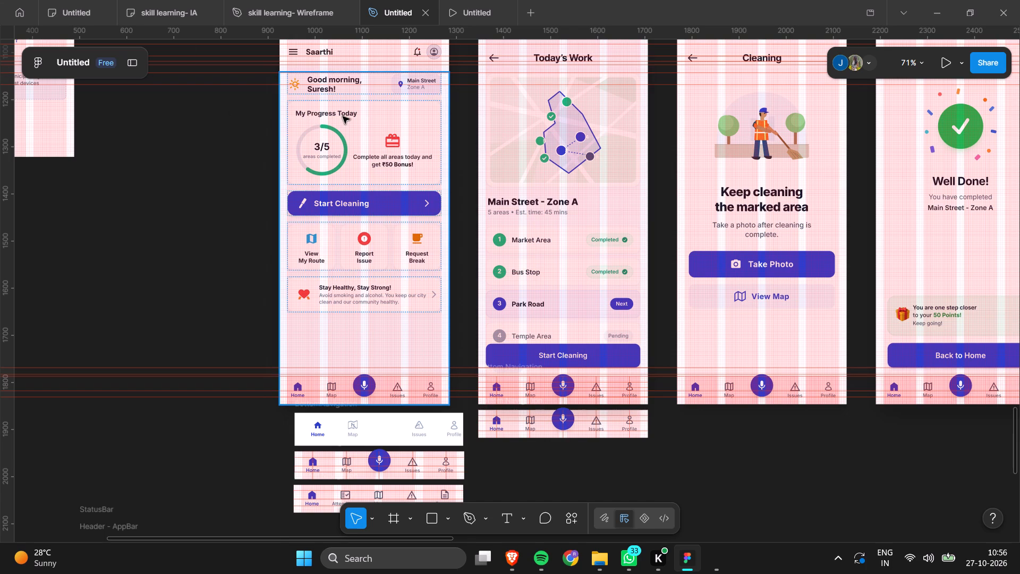
pyautogui.scroll(7, 343, 116)
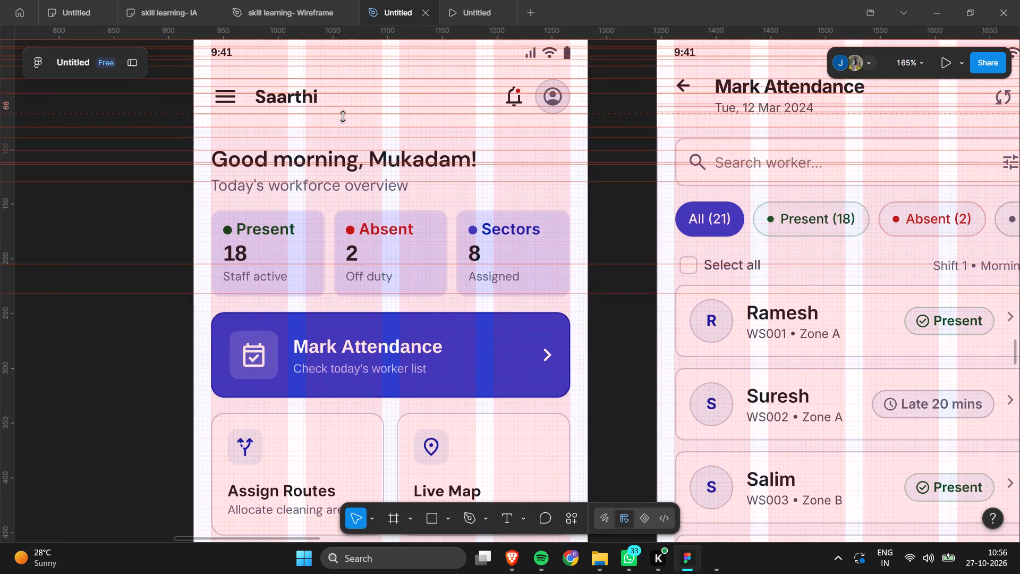
pyautogui.click(354, 168)
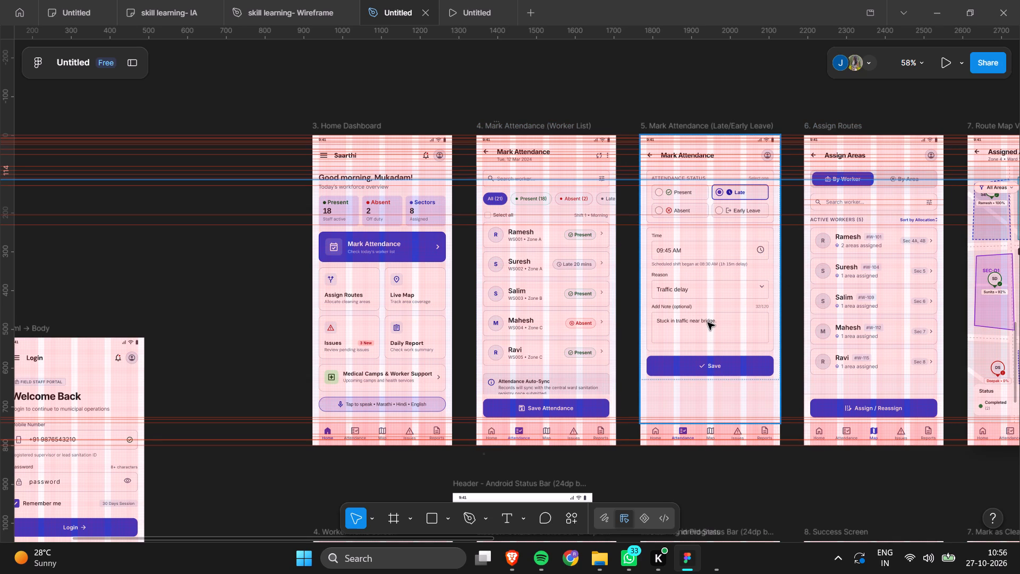
pyautogui.click(327, 128)
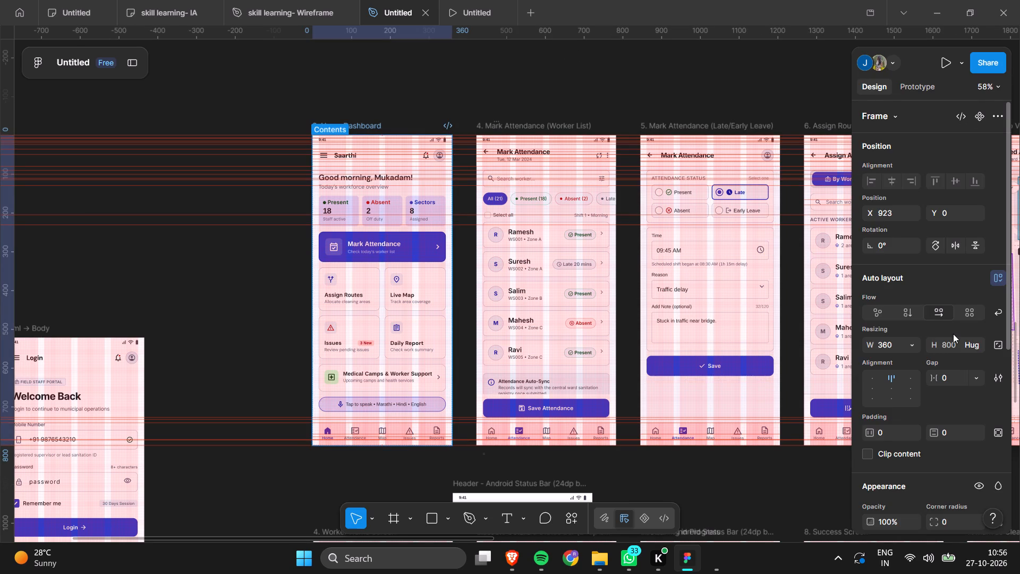
pyautogui.scroll(-5, 953, 334)
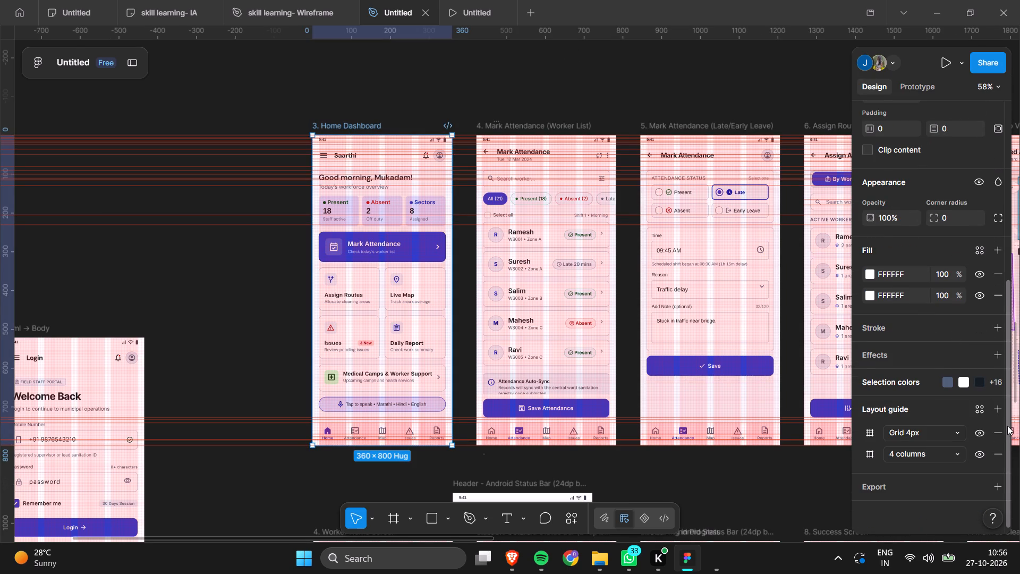
pyautogui.click(980, 433)
pyautogui.click(981, 454)
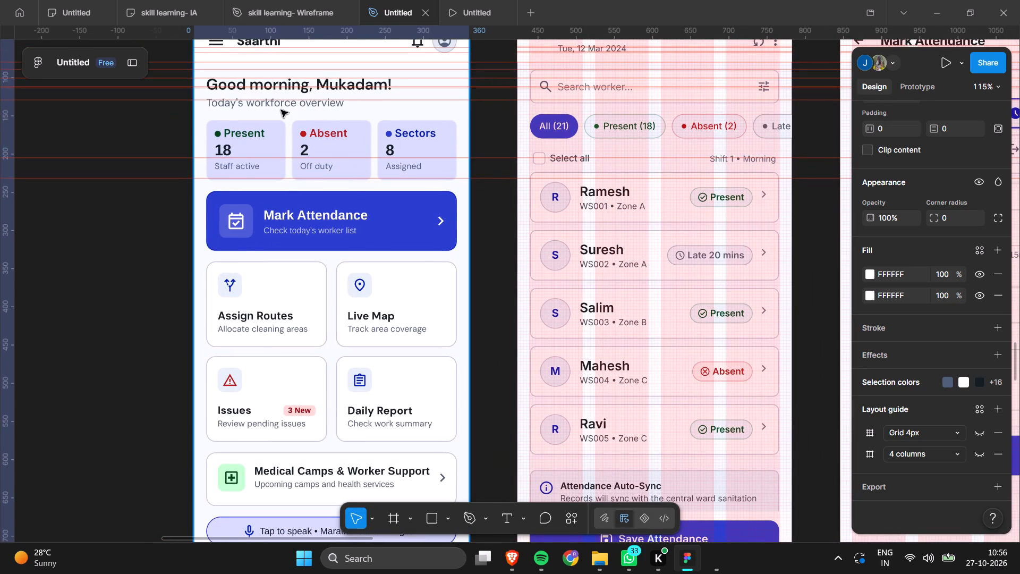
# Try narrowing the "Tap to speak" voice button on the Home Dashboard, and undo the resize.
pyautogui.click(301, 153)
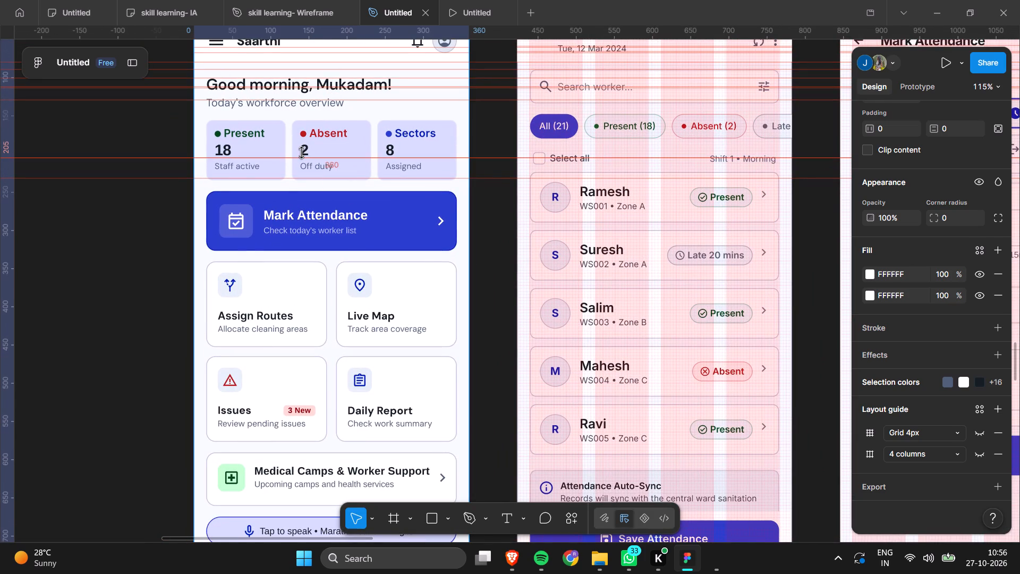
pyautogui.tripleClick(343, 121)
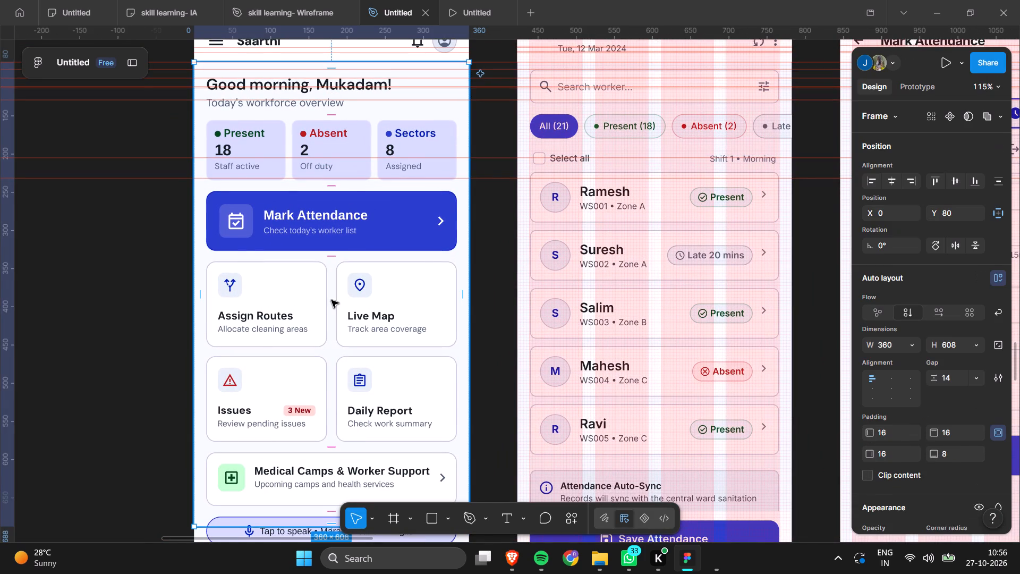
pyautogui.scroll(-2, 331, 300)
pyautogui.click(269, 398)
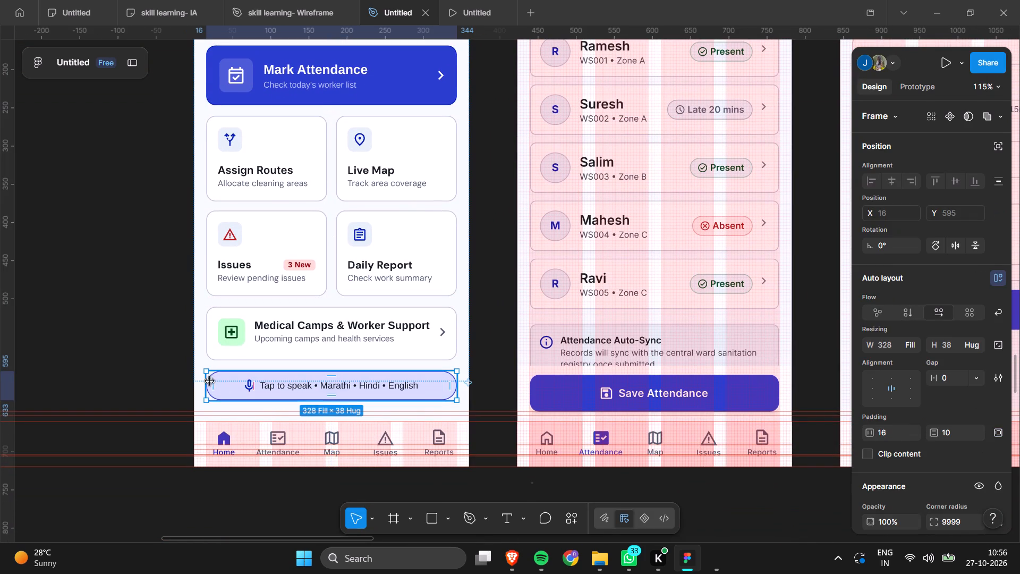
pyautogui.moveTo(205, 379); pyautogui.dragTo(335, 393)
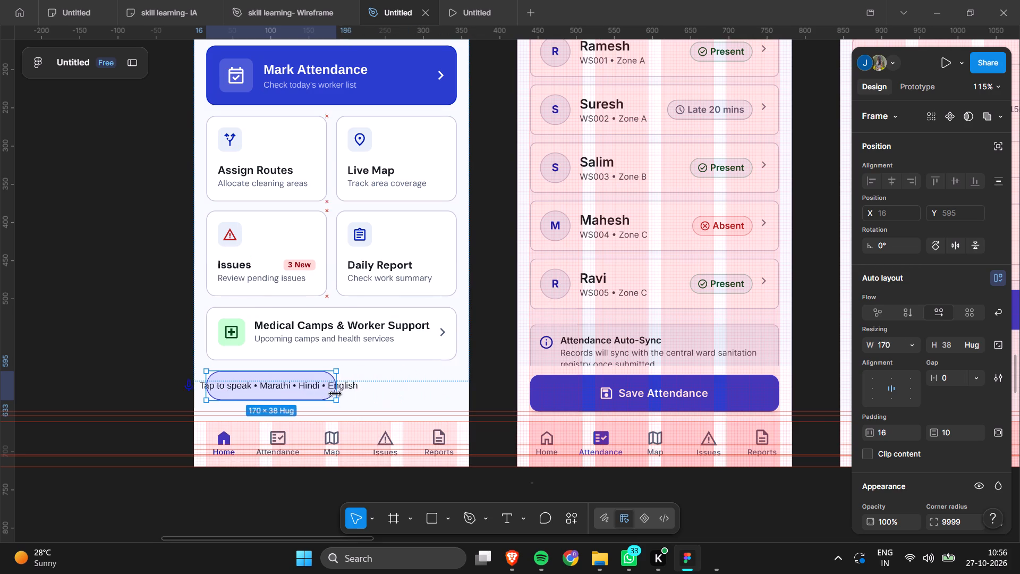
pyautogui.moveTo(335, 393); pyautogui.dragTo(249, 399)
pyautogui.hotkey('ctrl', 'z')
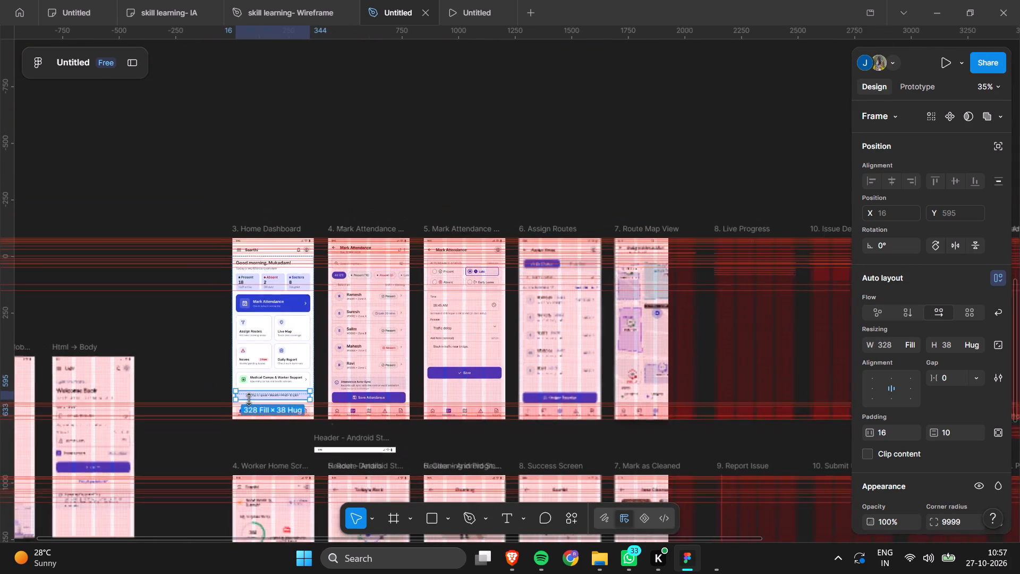
# Place a duplicate of the Home Dashboard frame on the empty canvas above the original, at about X 925, Y -906.
pyautogui.click(255, 232)
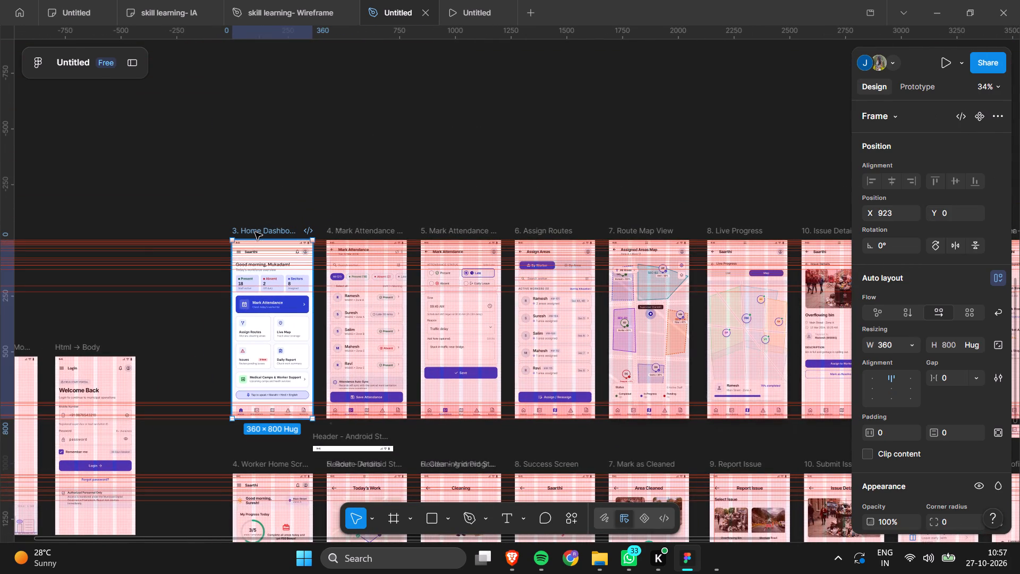
pyautogui.scroll(1, 255, 232)
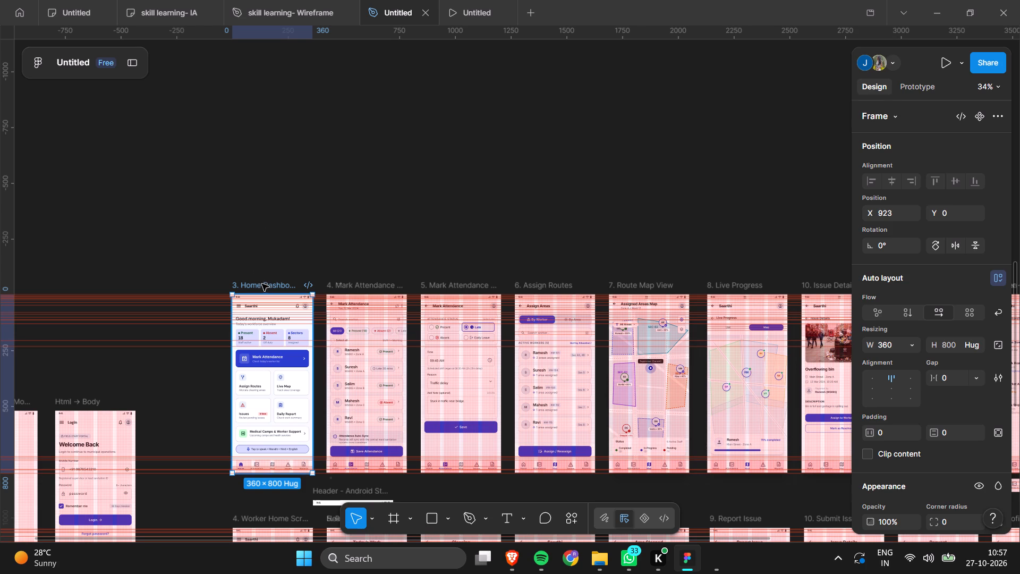
pyautogui.keyDown('alt'); pyautogui.moveTo(262, 284); pyautogui.dragTo(265, 94); pyautogui.keyUp('alt')
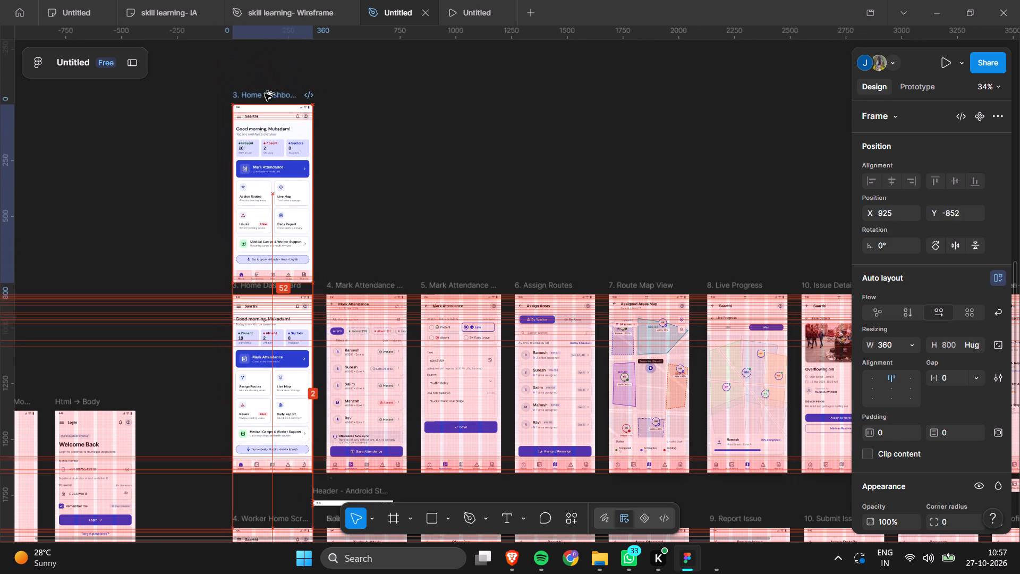
pyautogui.keyDown('alt'); pyautogui.moveTo(265, 94); pyautogui.dragTo(263, 82); pyautogui.keyUp('alt')
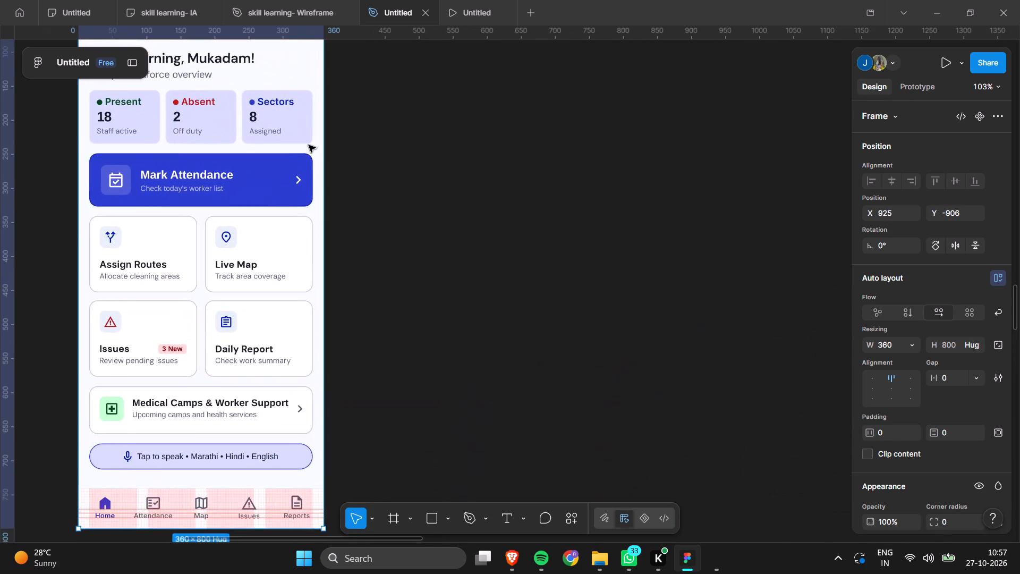
# Move the "Tap to speak" voice button out of the duplicated dashboard onto the empty canvas beside it, at about X 1429, Y -410.
pyautogui.scroll(-2, 309, 145)
pyautogui.click(395, 223)
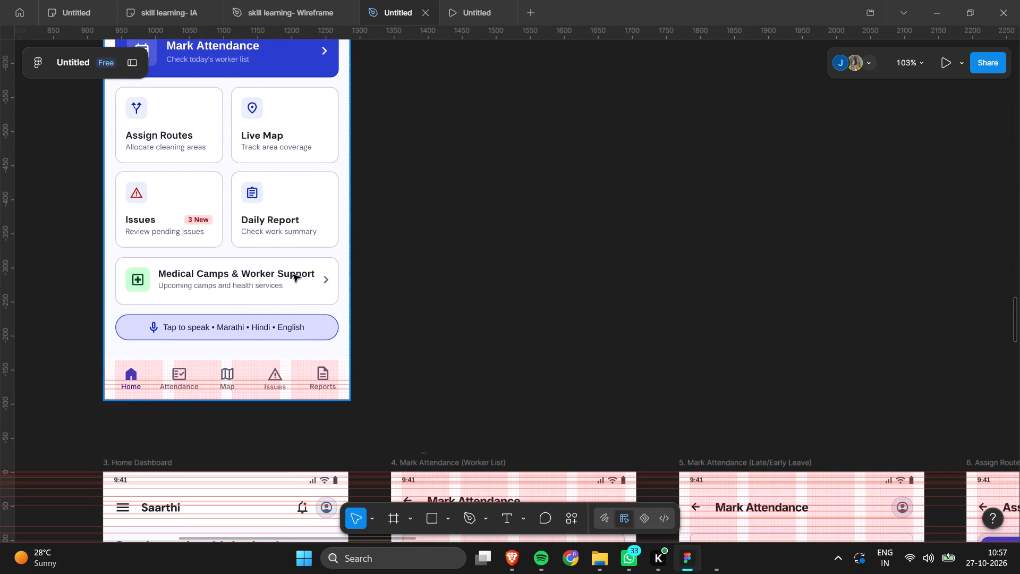
pyautogui.scroll(3, 293, 275)
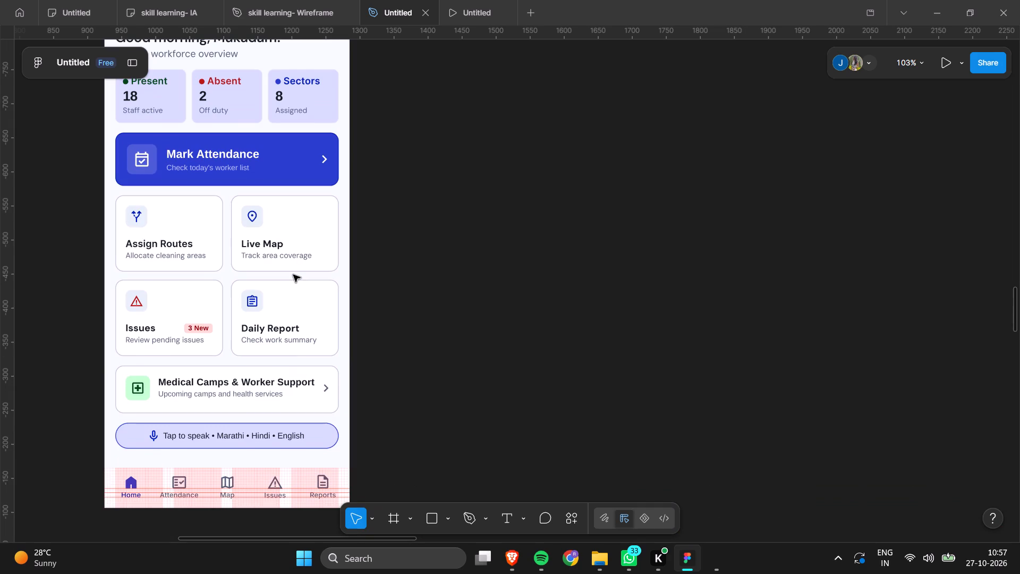
pyautogui.scroll(2, 293, 275)
pyautogui.scroll(-1, 293, 275)
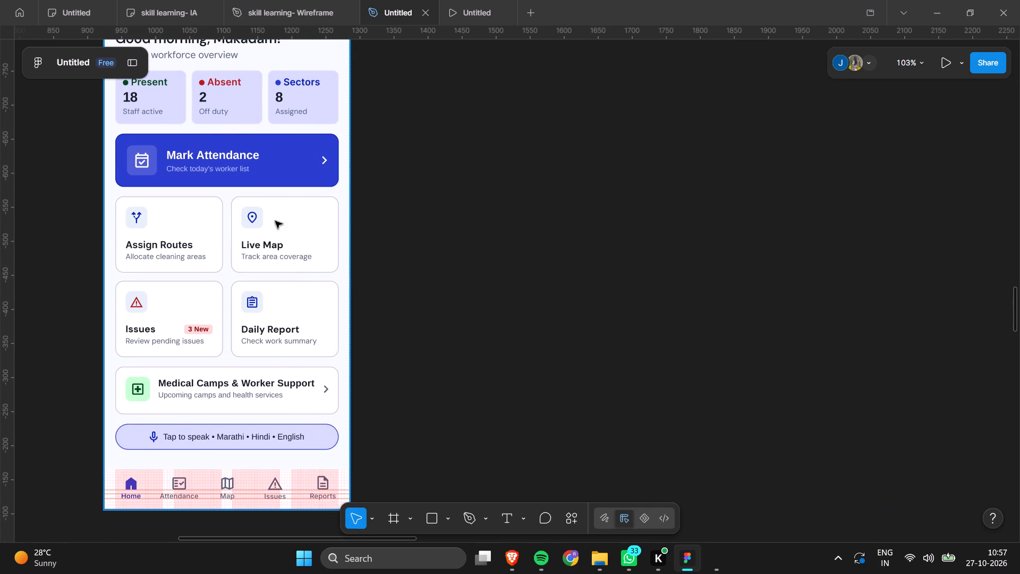
pyautogui.click(261, 128)
pyautogui.doubleClick(239, 119)
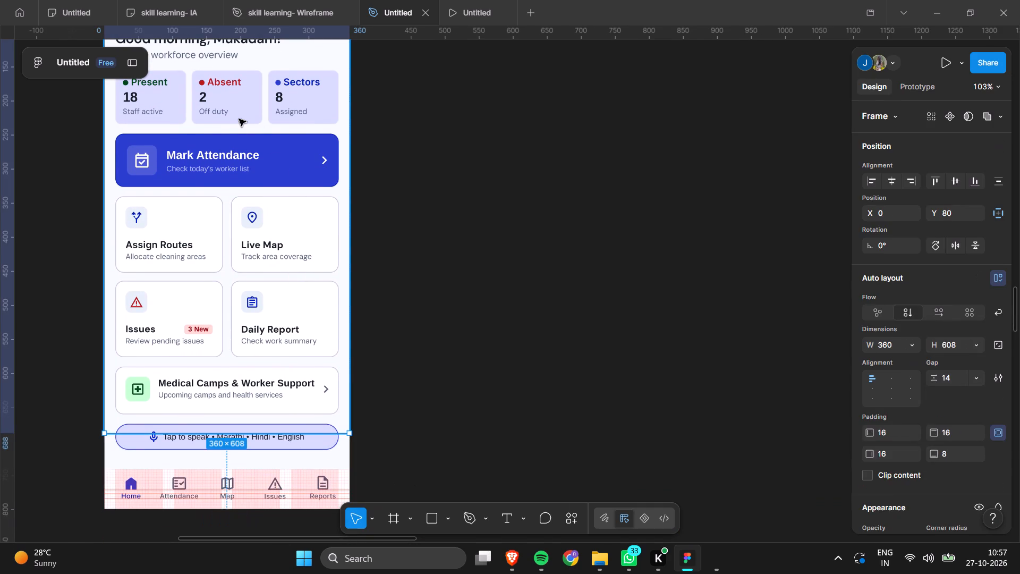
pyautogui.click(239, 119)
pyautogui.click(210, 440)
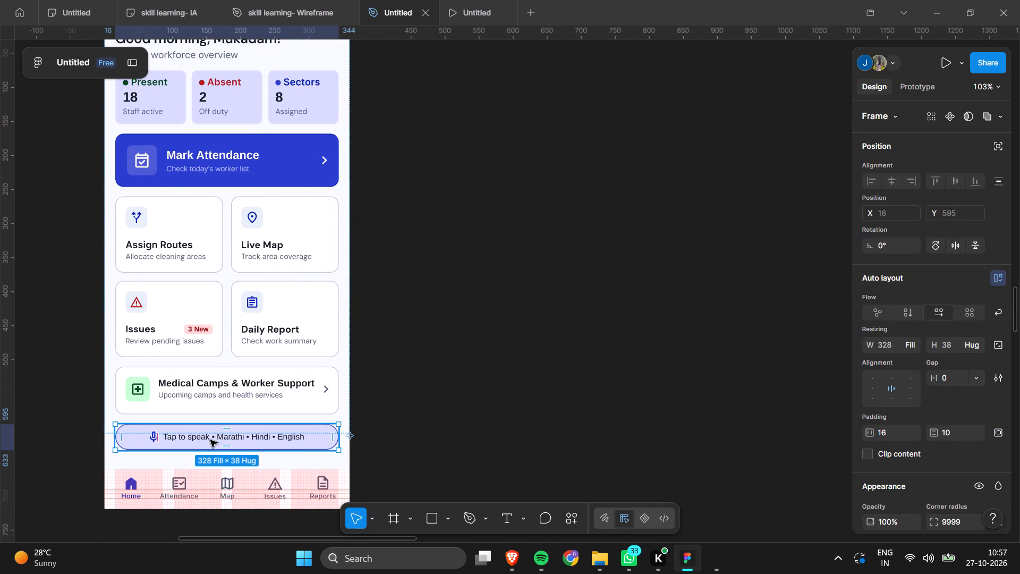
pyautogui.moveTo(210, 444); pyautogui.dragTo(542, 322)
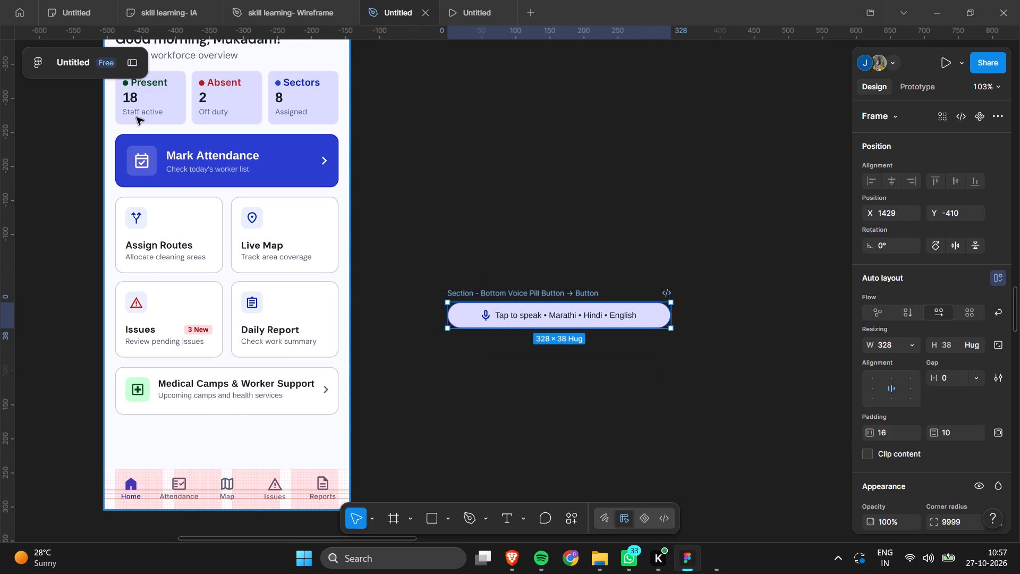
# Extend the duplicated dashboard's main content frame down to the bottom navigation, making it about 661 high.
pyautogui.tripleClick(170, 109)
pyautogui.doubleClick(170, 109)
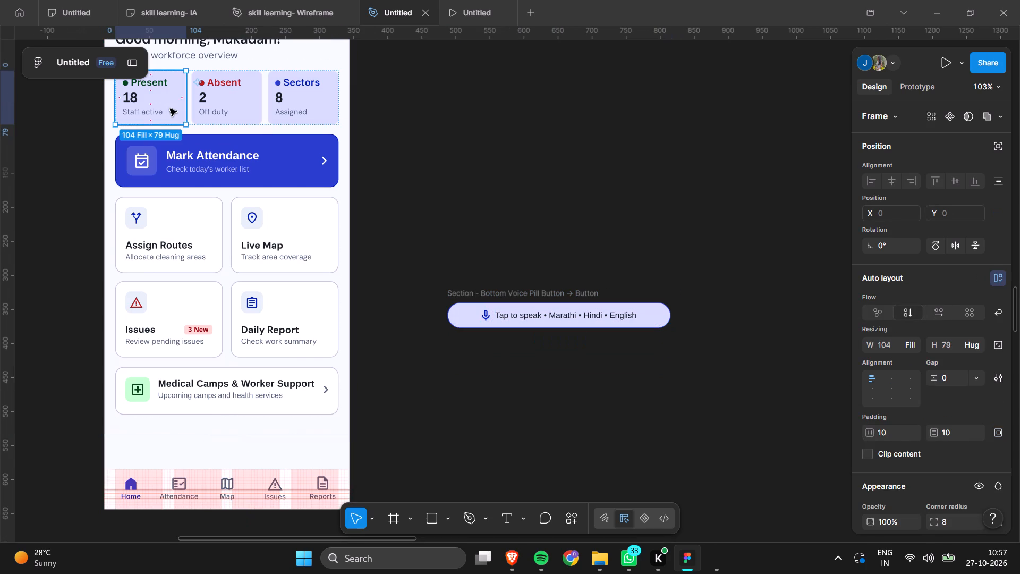
pyautogui.click(242, 125)
pyautogui.moveTo(409, 102); pyautogui.dragTo(91, 109)
pyautogui.doubleClick(168, 115)
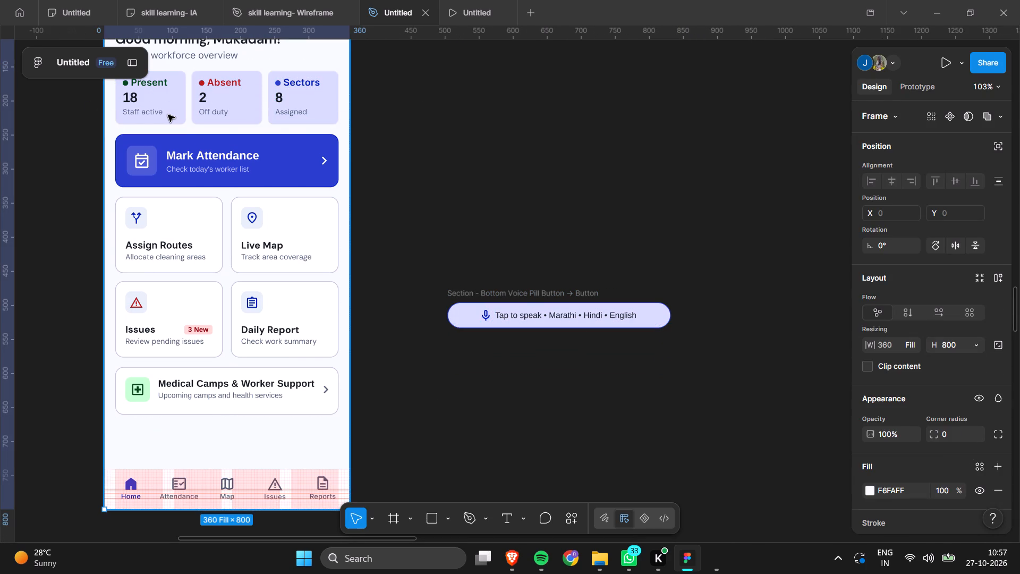
pyautogui.moveTo(231, 432); pyautogui.dragTo(245, 467)
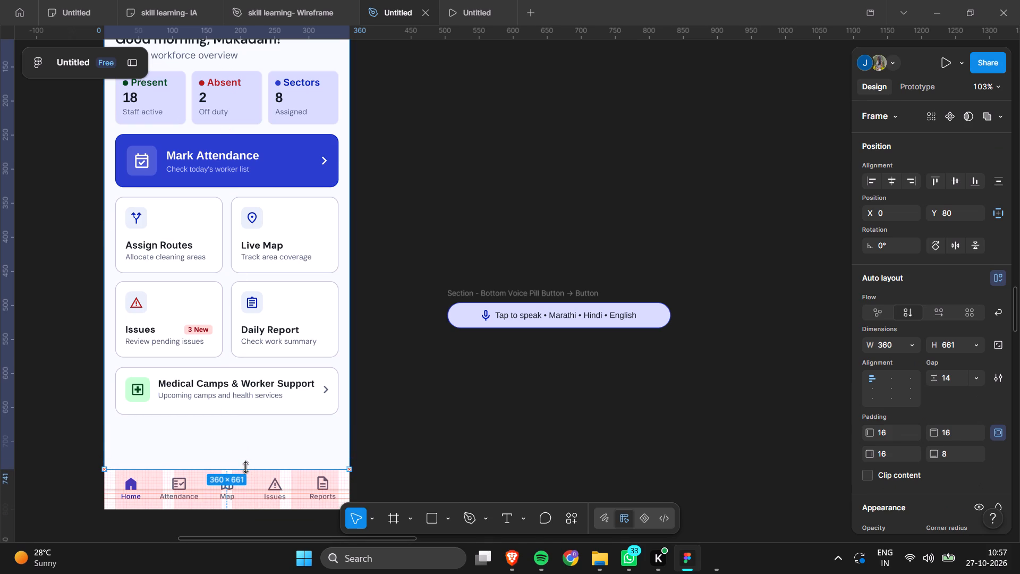
pyautogui.moveTo(245, 467); pyautogui.dragTo(245, 467)
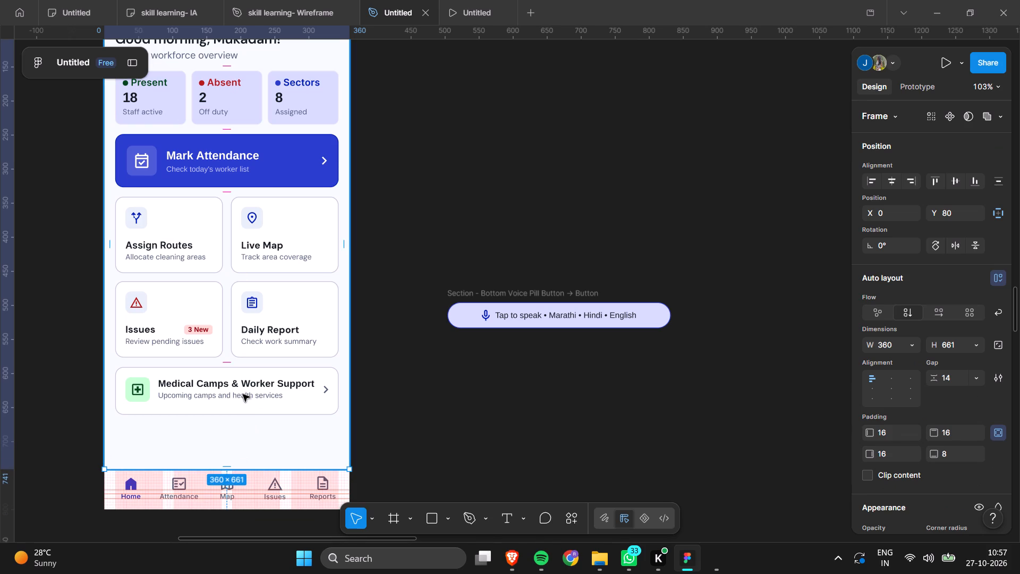
# Increase the vertical gap between the sections of the duplicated dashboard's content frame to 30.
pyautogui.moveTo(225, 363); pyautogui.dragTo(235, 399)
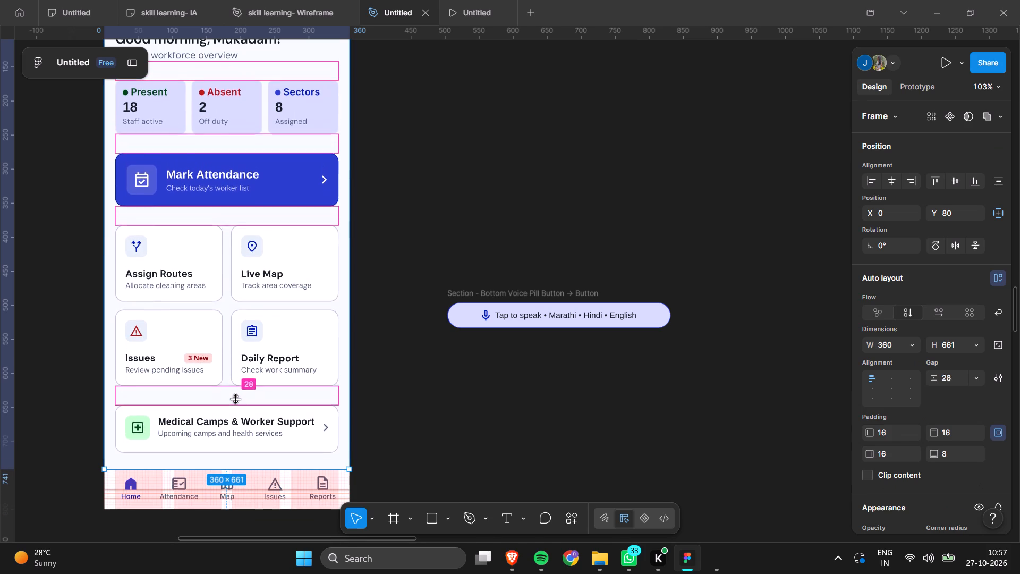
pyautogui.moveTo(235, 399); pyautogui.dragTo(238, 406)
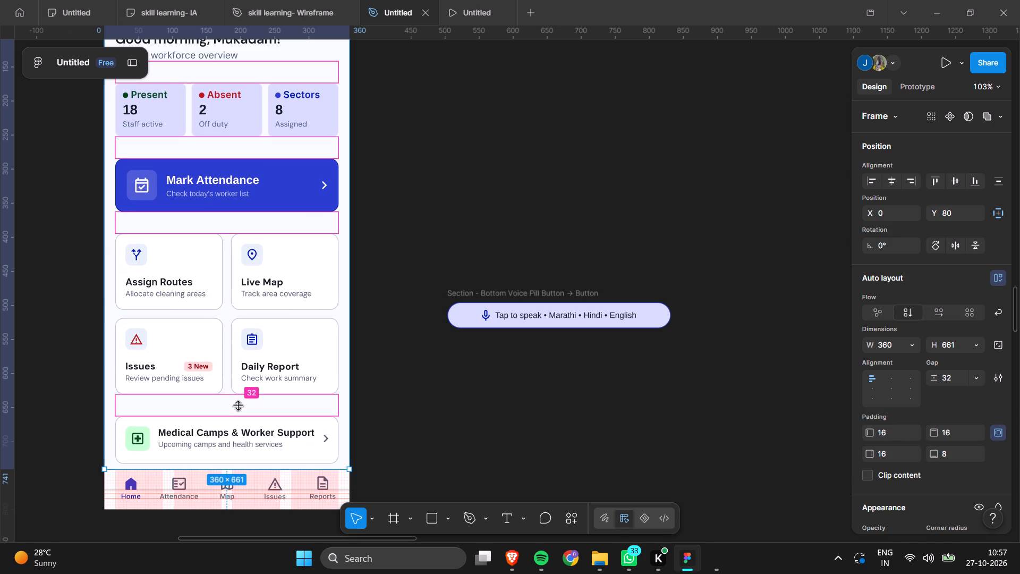
pyautogui.moveTo(238, 406); pyautogui.dragTo(237, 403)
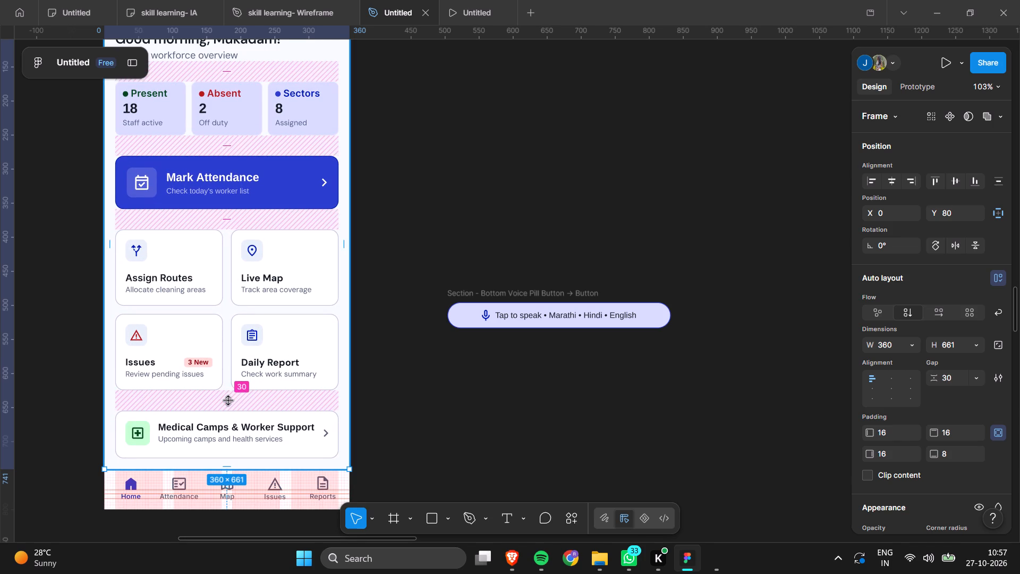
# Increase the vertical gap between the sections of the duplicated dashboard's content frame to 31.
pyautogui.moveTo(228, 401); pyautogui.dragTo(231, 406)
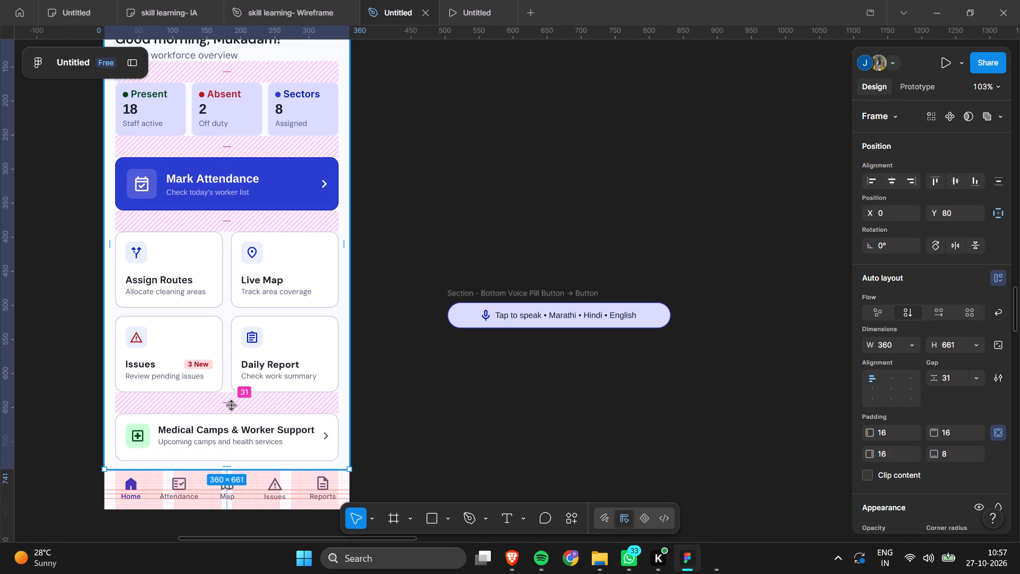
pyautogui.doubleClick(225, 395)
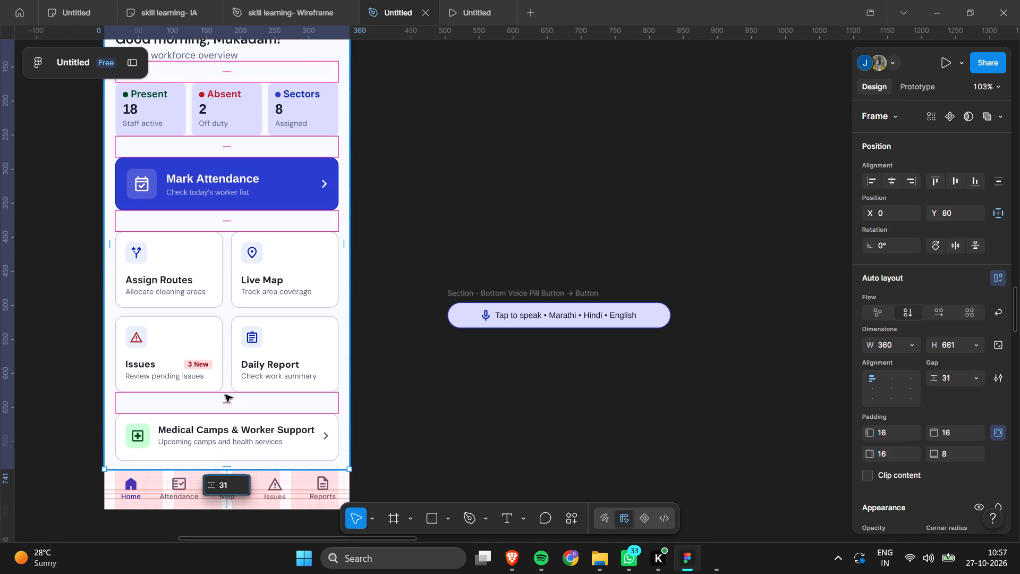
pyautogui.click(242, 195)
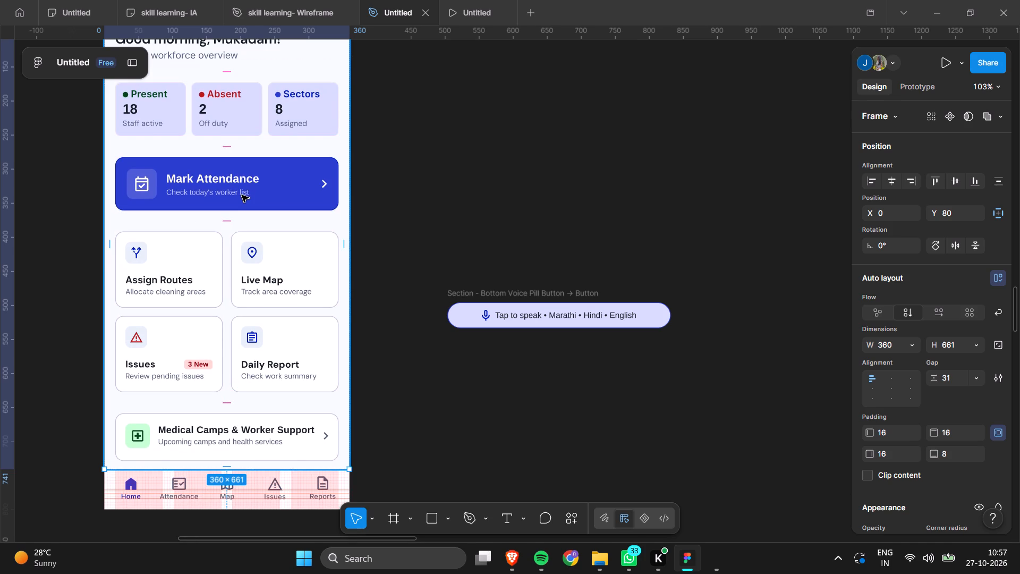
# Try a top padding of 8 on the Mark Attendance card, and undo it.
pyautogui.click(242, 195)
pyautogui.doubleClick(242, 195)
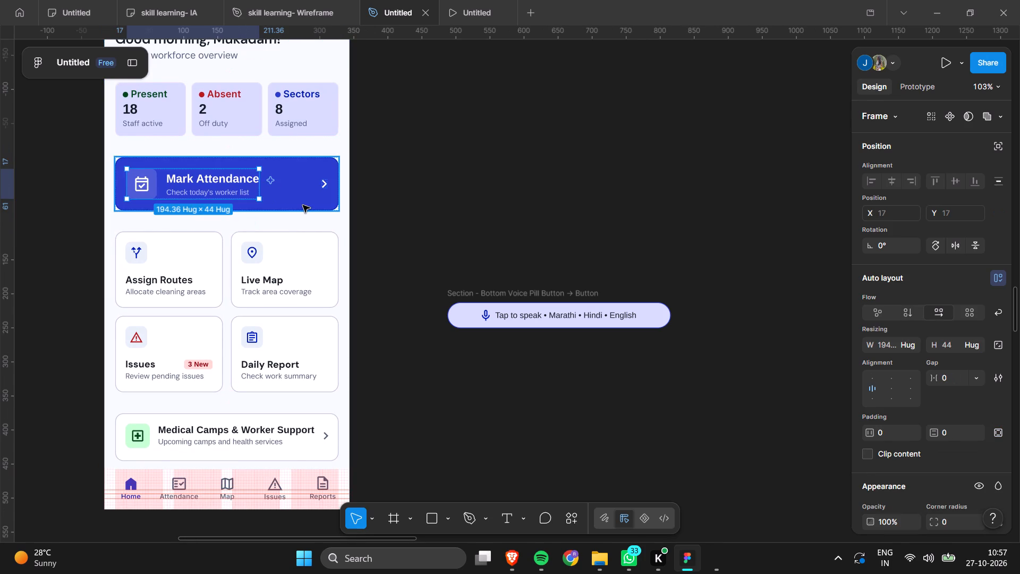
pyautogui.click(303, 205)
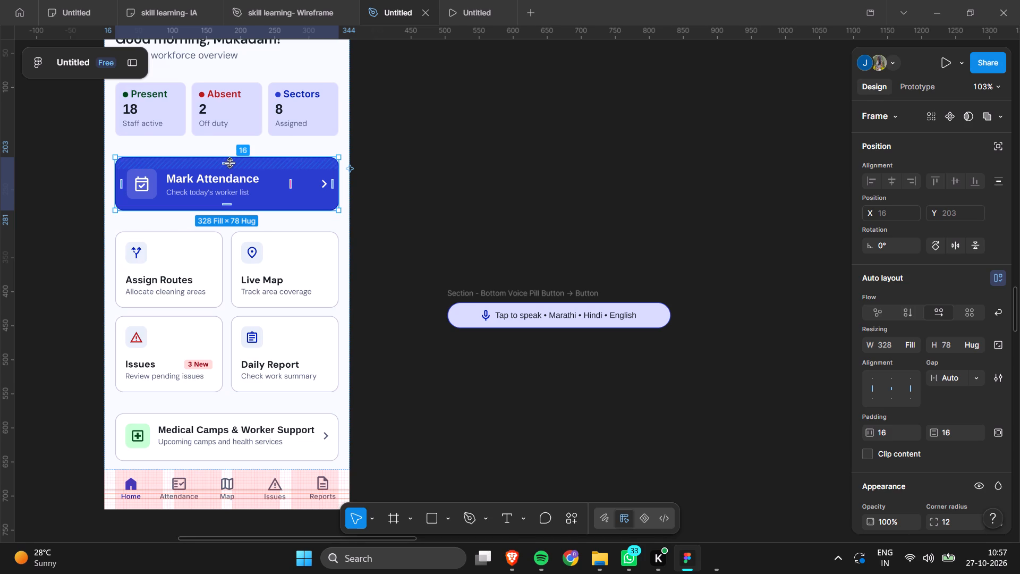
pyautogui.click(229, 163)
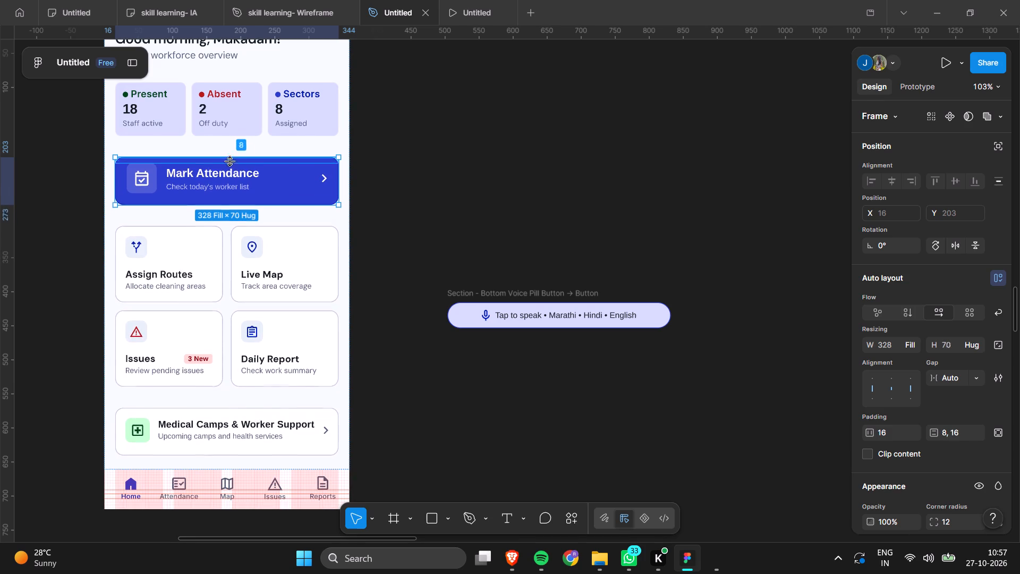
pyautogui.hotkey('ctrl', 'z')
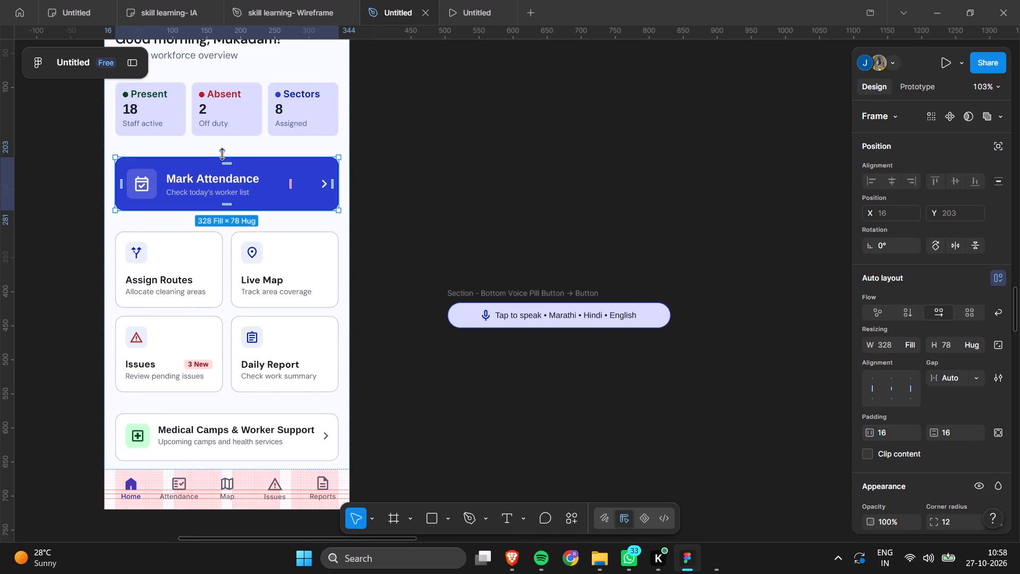
# Make the Mark Attendance card of the duplicated dashboard taller, about 88 high.
pyautogui.click(223, 155)
pyautogui.moveTo(223, 155); pyautogui.dragTo(224, 145)
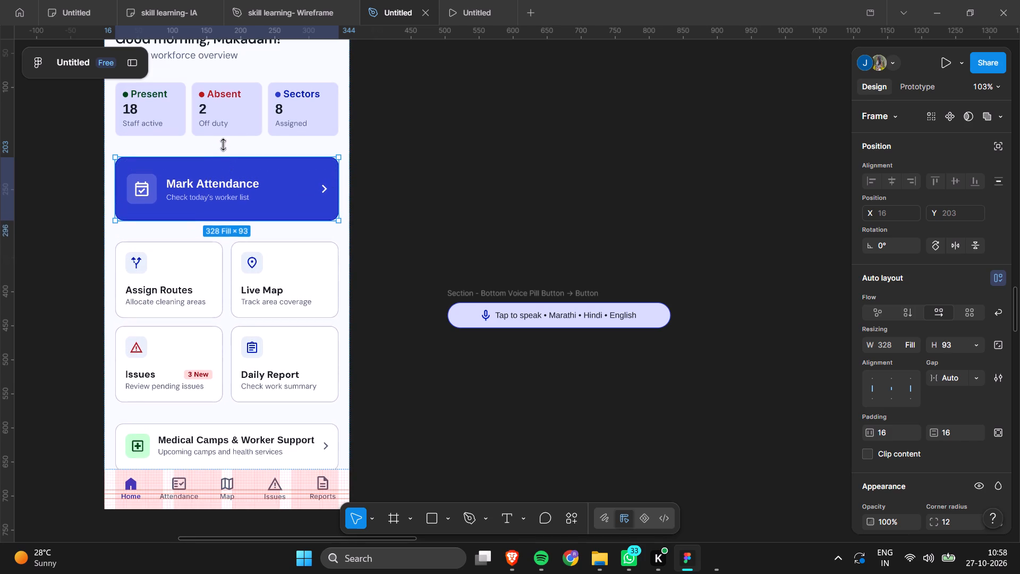
pyautogui.moveTo(224, 145); pyautogui.dragTo(223, 138)
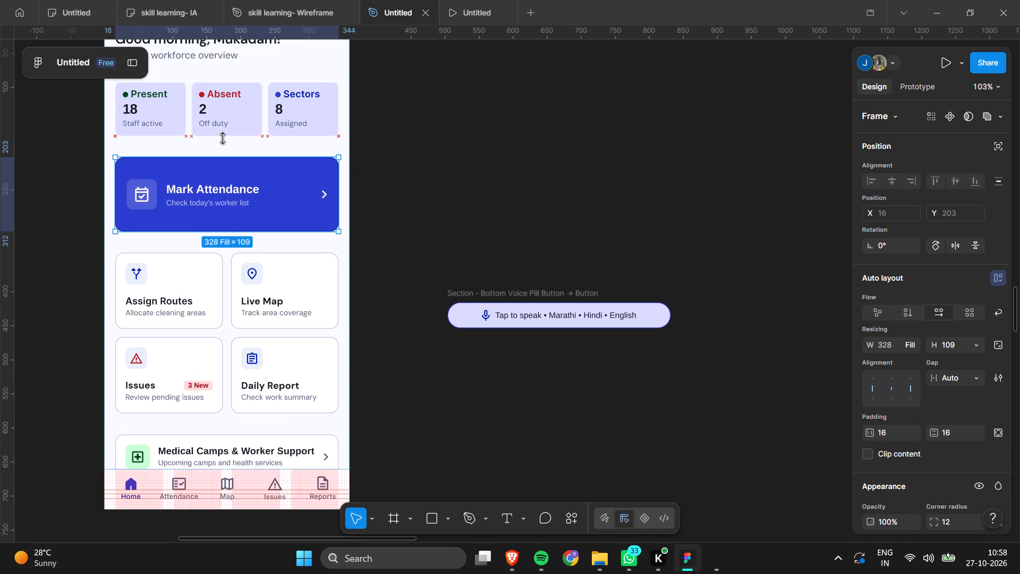
pyautogui.moveTo(223, 138); pyautogui.dragTo(225, 153)
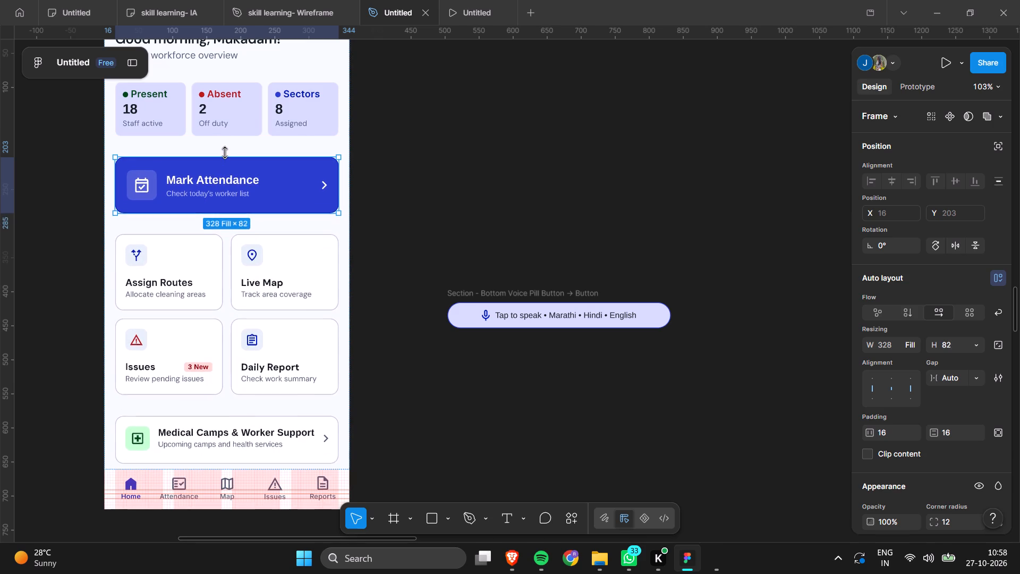
pyautogui.moveTo(225, 153); pyautogui.dragTo(225, 150)
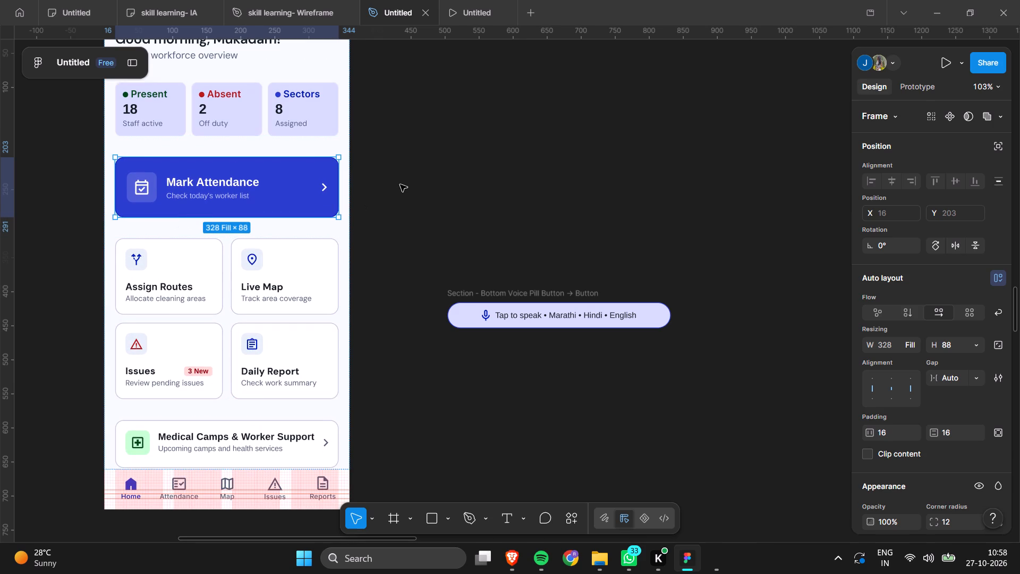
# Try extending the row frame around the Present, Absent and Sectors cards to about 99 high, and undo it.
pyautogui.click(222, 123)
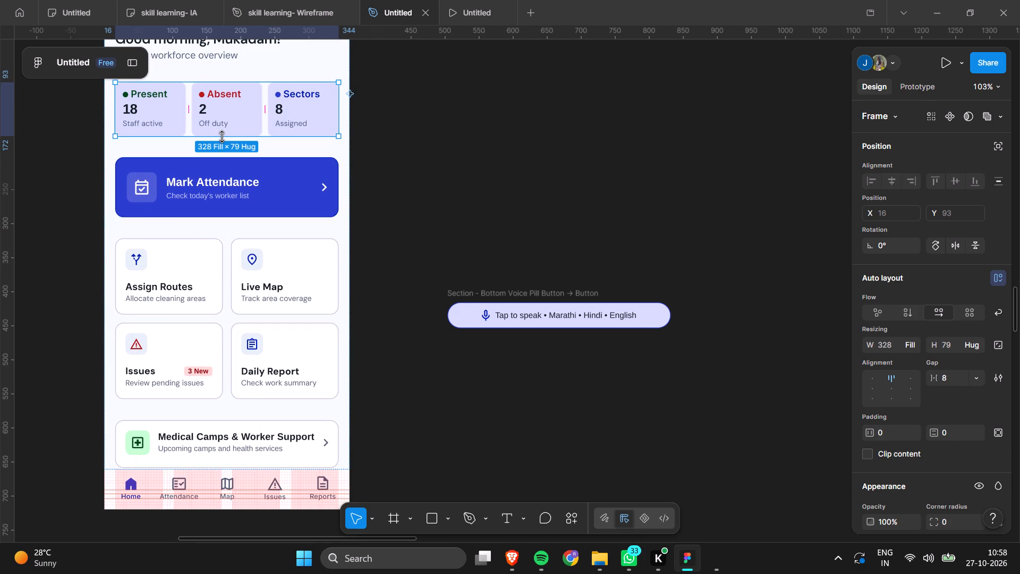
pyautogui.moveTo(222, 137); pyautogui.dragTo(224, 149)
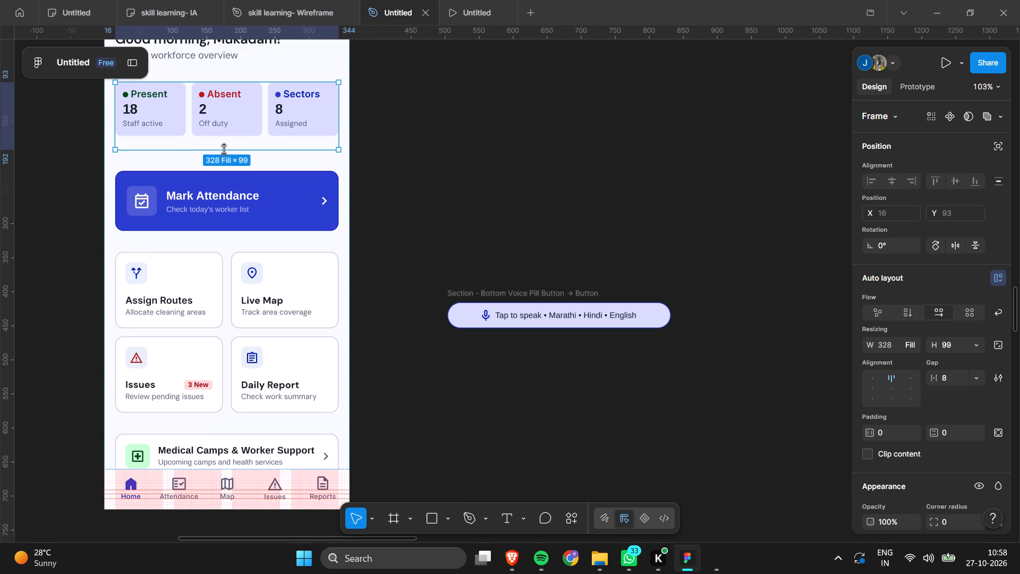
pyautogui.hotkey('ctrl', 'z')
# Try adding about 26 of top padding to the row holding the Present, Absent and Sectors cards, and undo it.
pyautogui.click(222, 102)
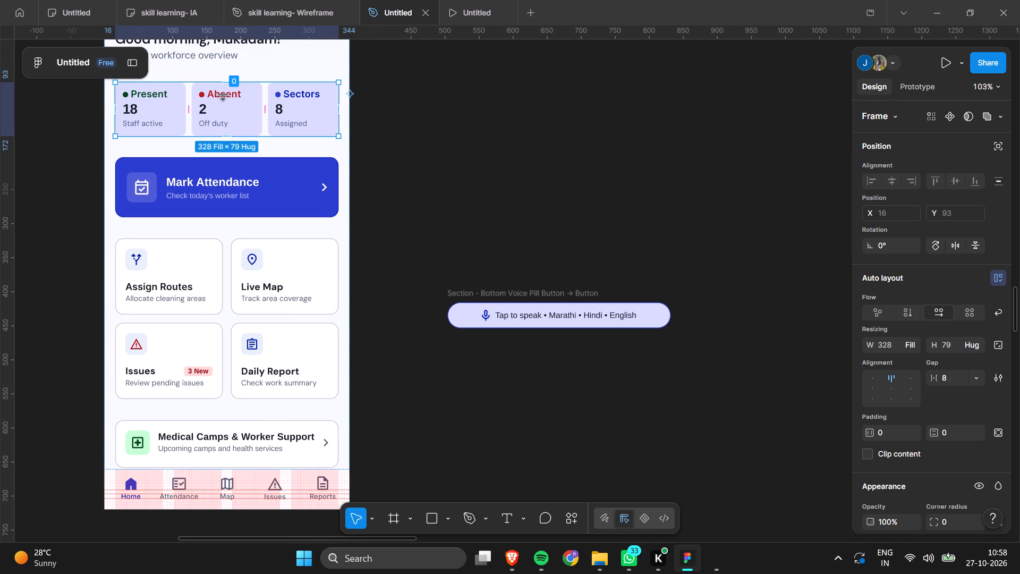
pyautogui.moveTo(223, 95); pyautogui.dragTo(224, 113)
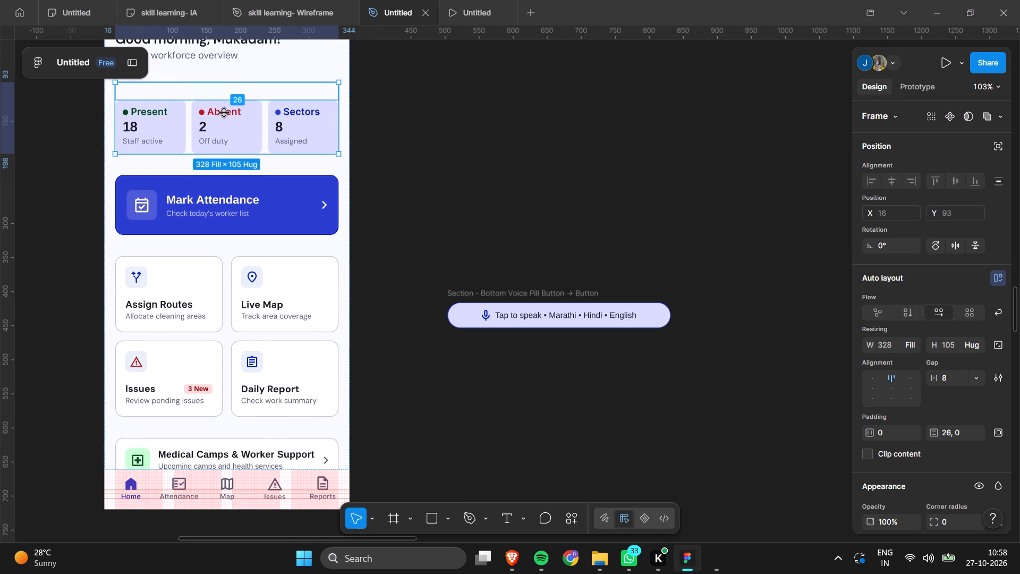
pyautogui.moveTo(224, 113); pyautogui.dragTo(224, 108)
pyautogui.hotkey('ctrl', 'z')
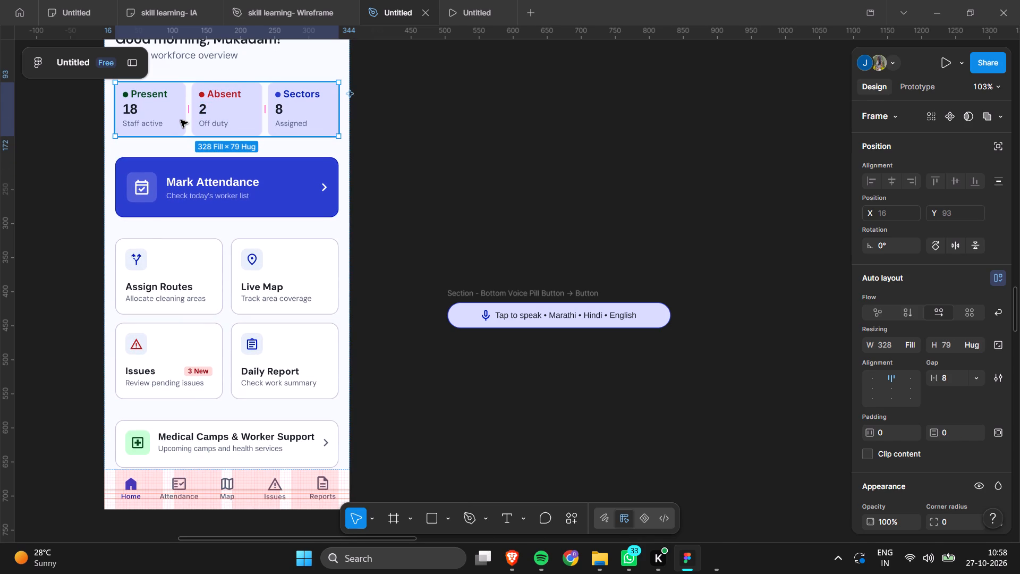
# Make the Present, Absent and Sectors cards taller together, each about 100 high.
pyautogui.click(181, 120)
pyautogui.click(181, 120)
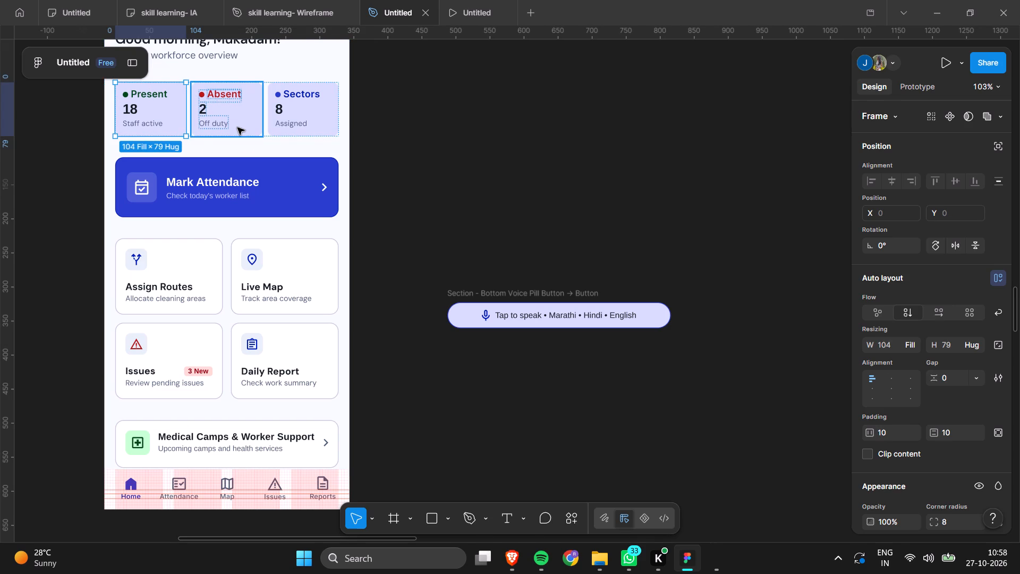
pyautogui.keyDown('shift'); pyautogui.click(237, 128); pyautogui.keyUp('shift')
pyautogui.keyDown('shift'); pyautogui.click(318, 131); pyautogui.keyUp('shift')
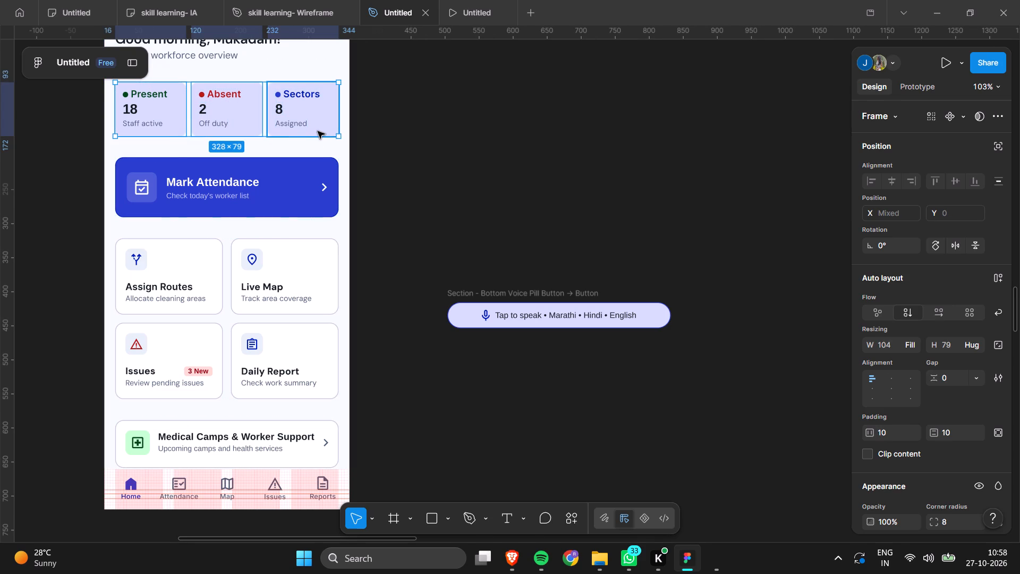
pyautogui.moveTo(236, 137); pyautogui.dragTo(246, 160)
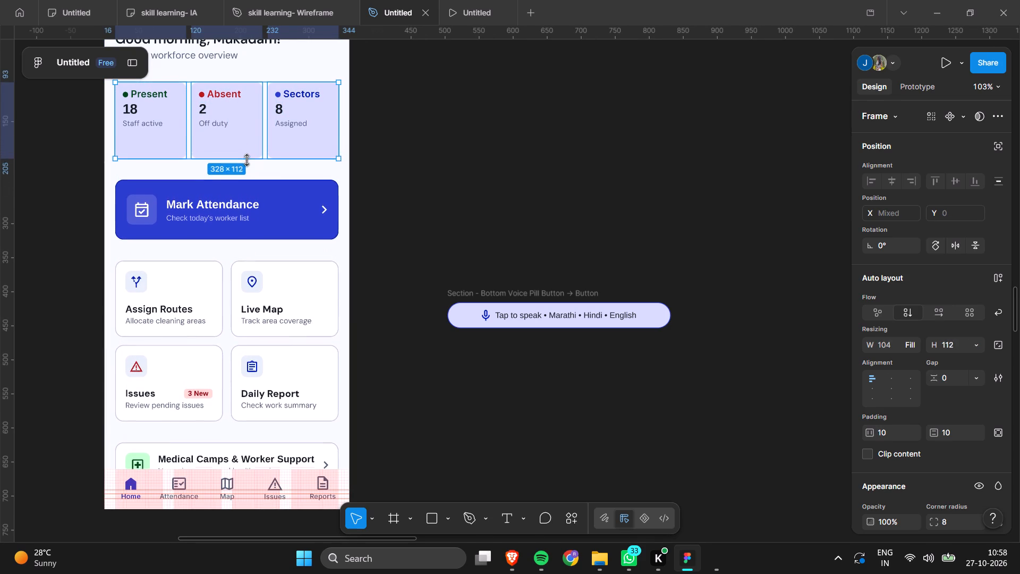
pyautogui.moveTo(246, 160); pyautogui.dragTo(248, 150)
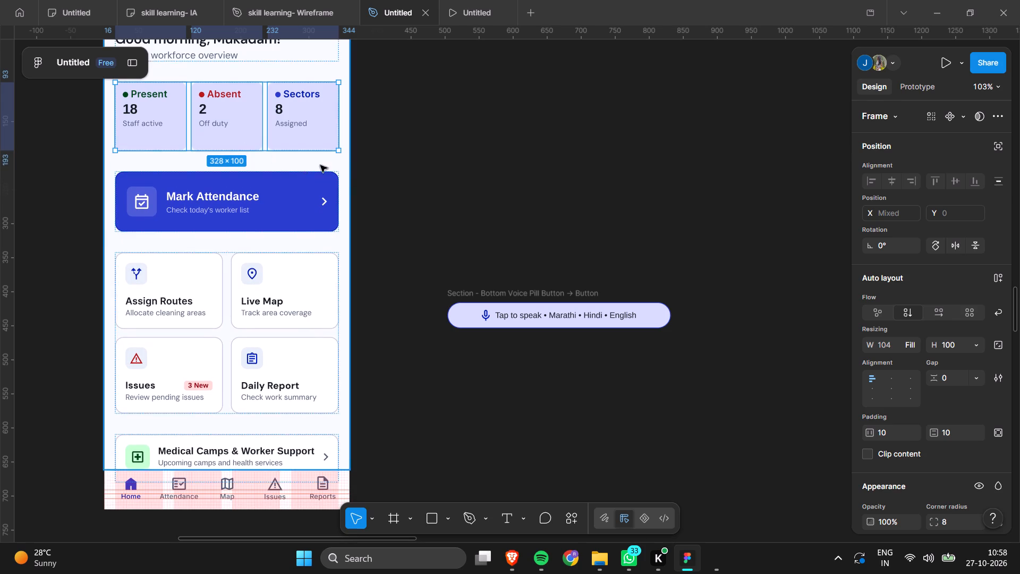
pyautogui.click(371, 153)
# Reduce the vertical gap between the sections of the duplicated dashboard's content frame to 23.
pyautogui.click(269, 163)
pyautogui.tripleClick(269, 163)
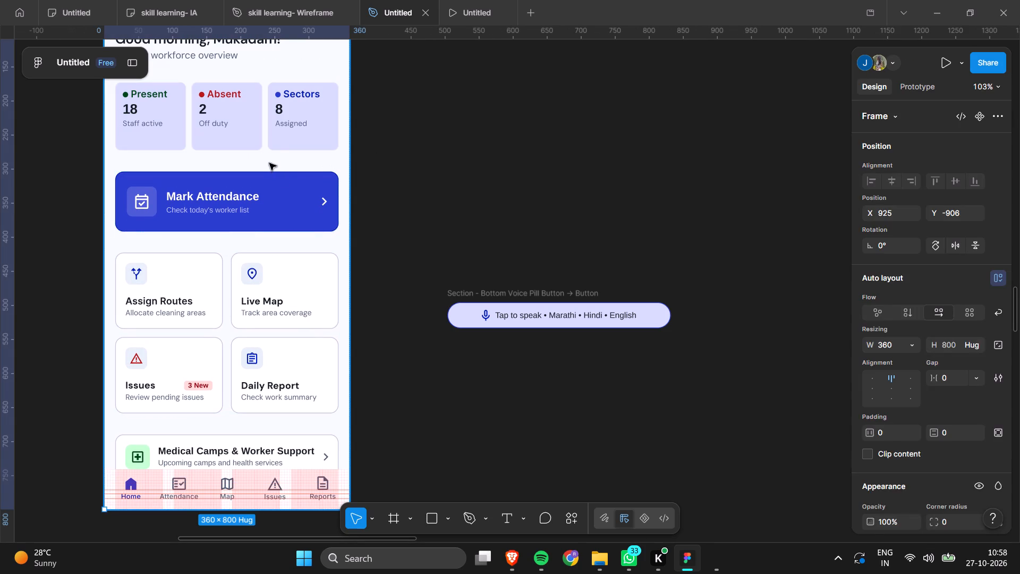
pyautogui.tripleClick(269, 163)
pyautogui.click(269, 163)
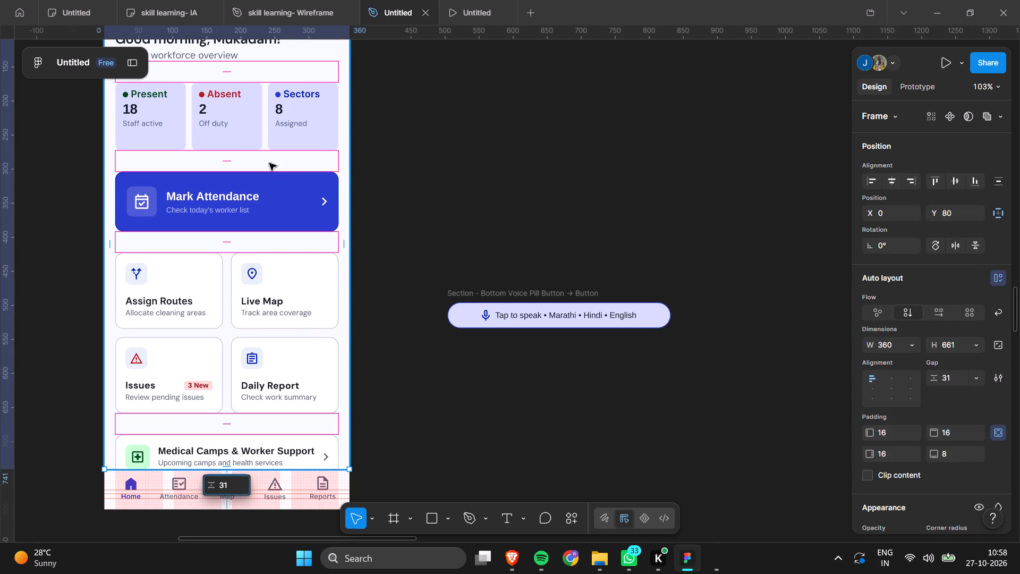
pyautogui.moveTo(226, 161); pyautogui.dragTo(228, 151)
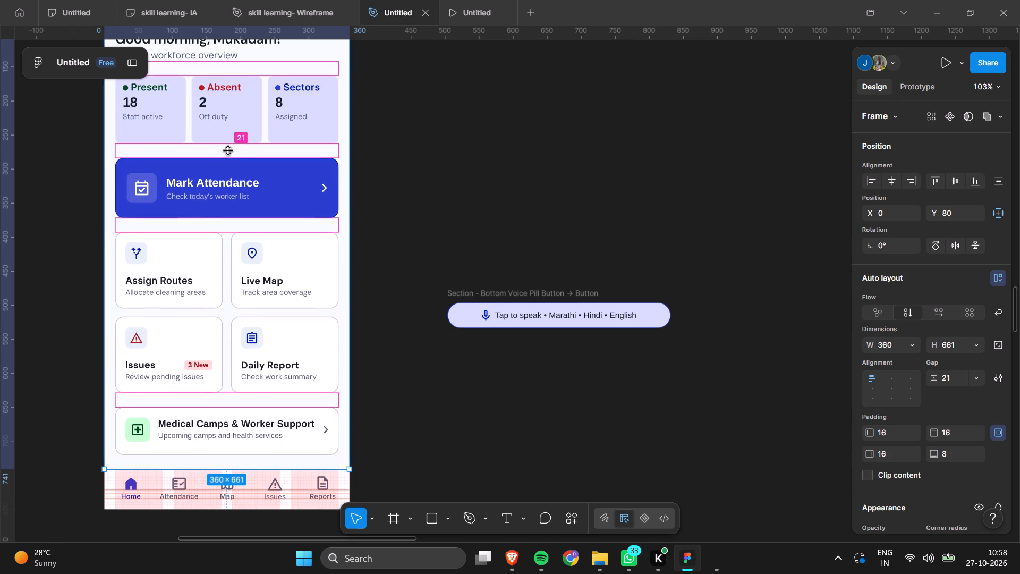
pyautogui.moveTo(228, 151); pyautogui.dragTo(228, 147)
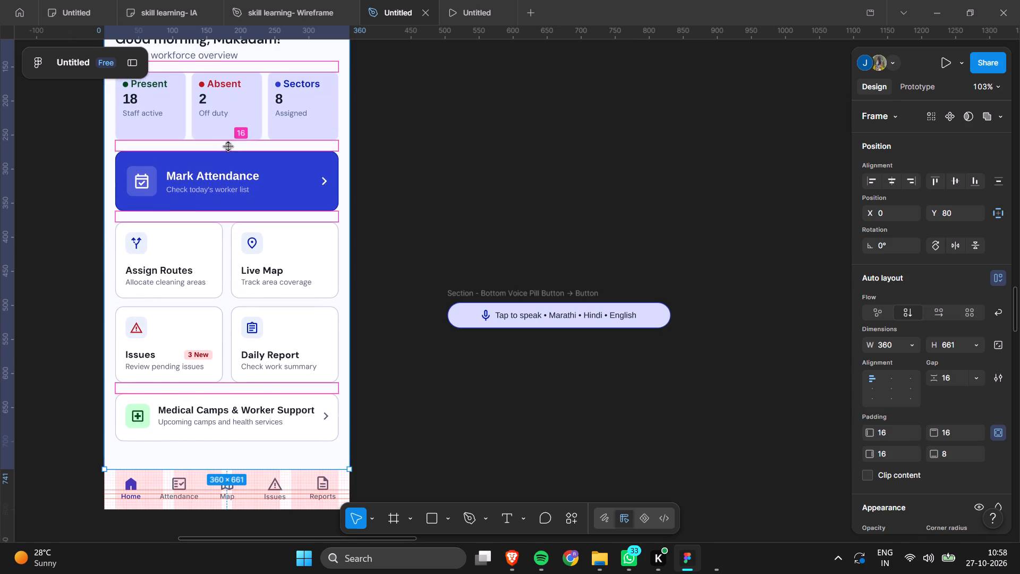
pyautogui.moveTo(228, 147); pyautogui.dragTo(229, 153)
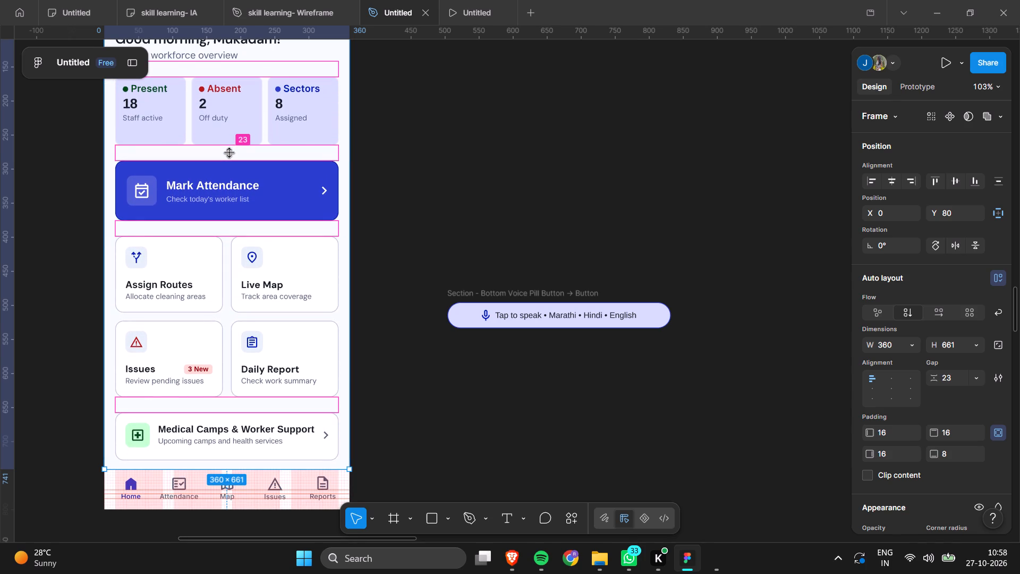
pyautogui.moveTo(229, 153); pyautogui.dragTo(228, 153)
pyautogui.moveTo(228, 153); pyautogui.dragTo(229, 151)
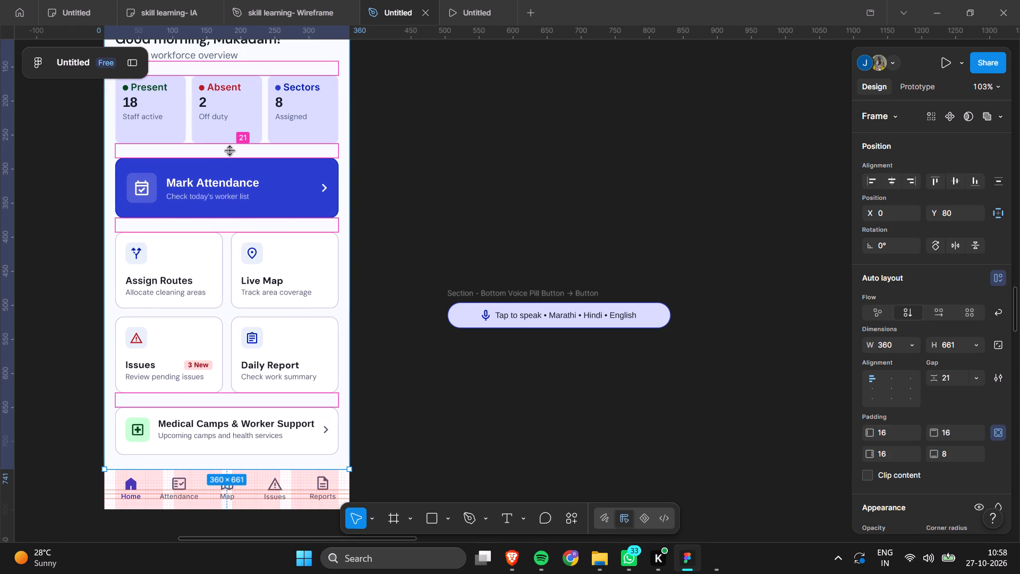
pyautogui.moveTo(229, 151); pyautogui.dragTo(228, 154)
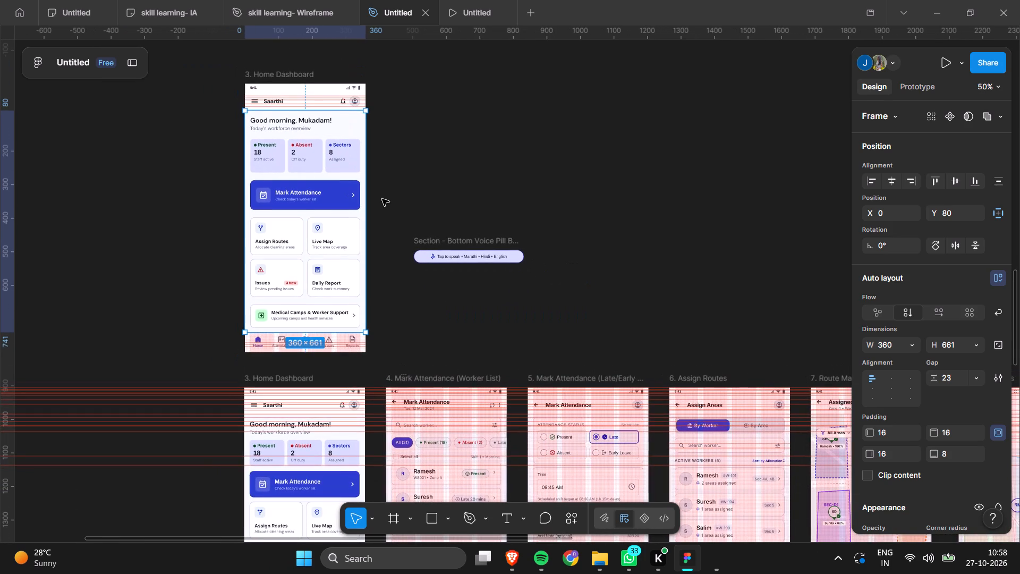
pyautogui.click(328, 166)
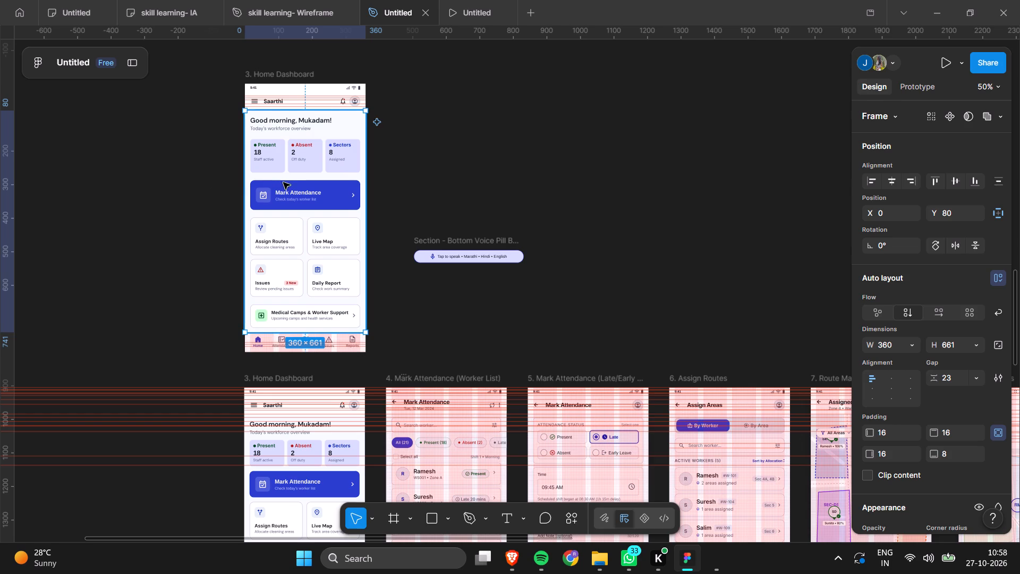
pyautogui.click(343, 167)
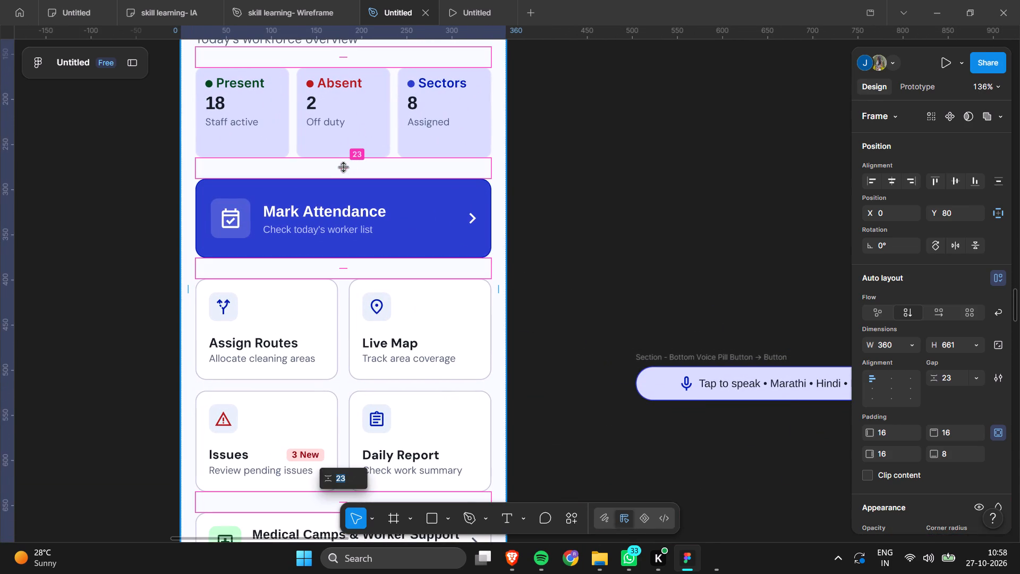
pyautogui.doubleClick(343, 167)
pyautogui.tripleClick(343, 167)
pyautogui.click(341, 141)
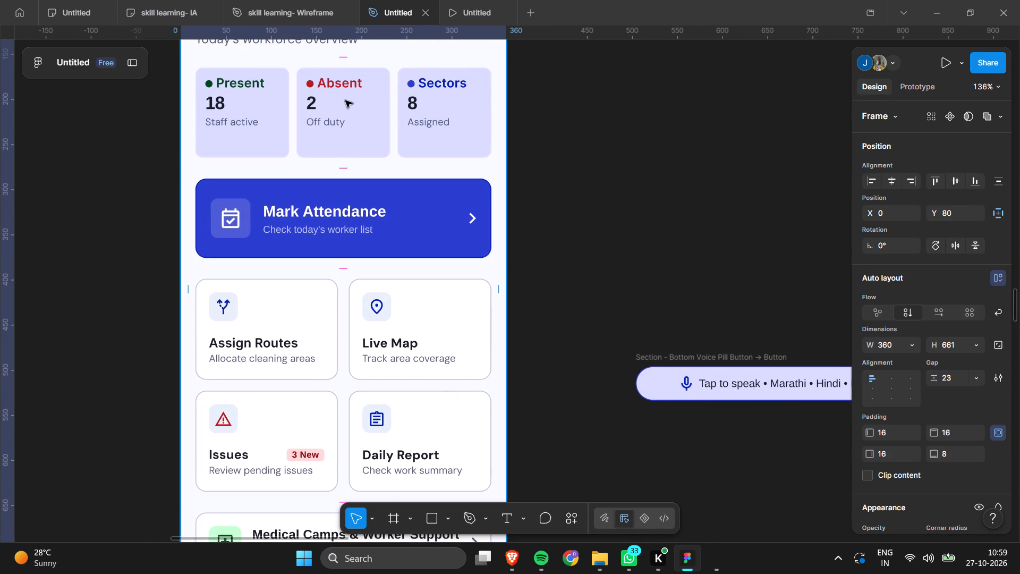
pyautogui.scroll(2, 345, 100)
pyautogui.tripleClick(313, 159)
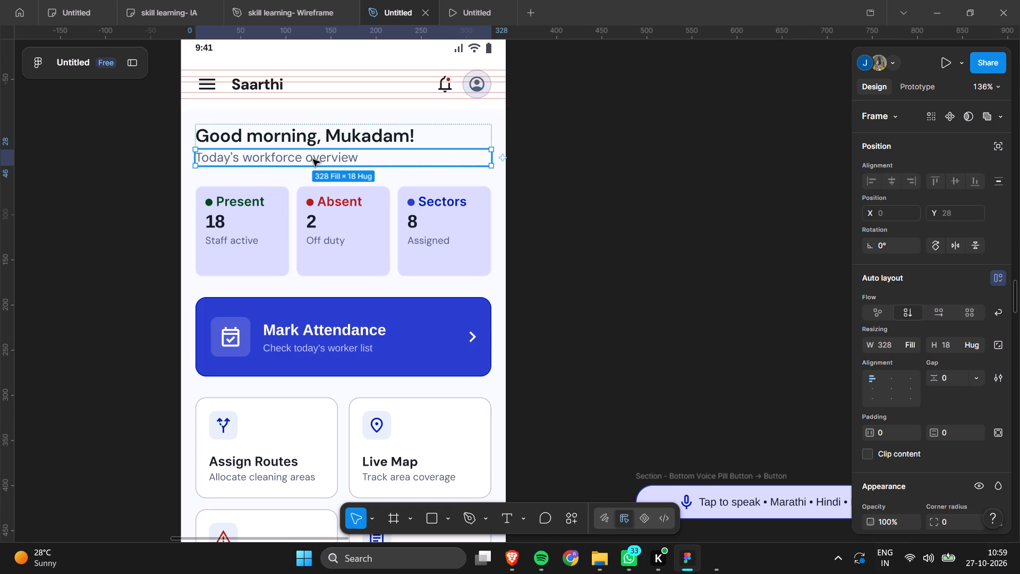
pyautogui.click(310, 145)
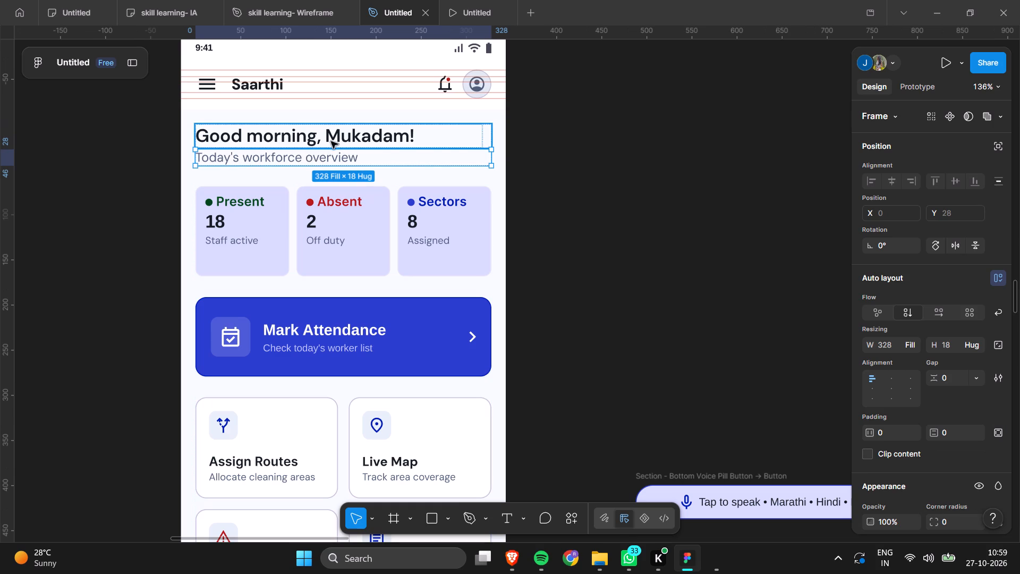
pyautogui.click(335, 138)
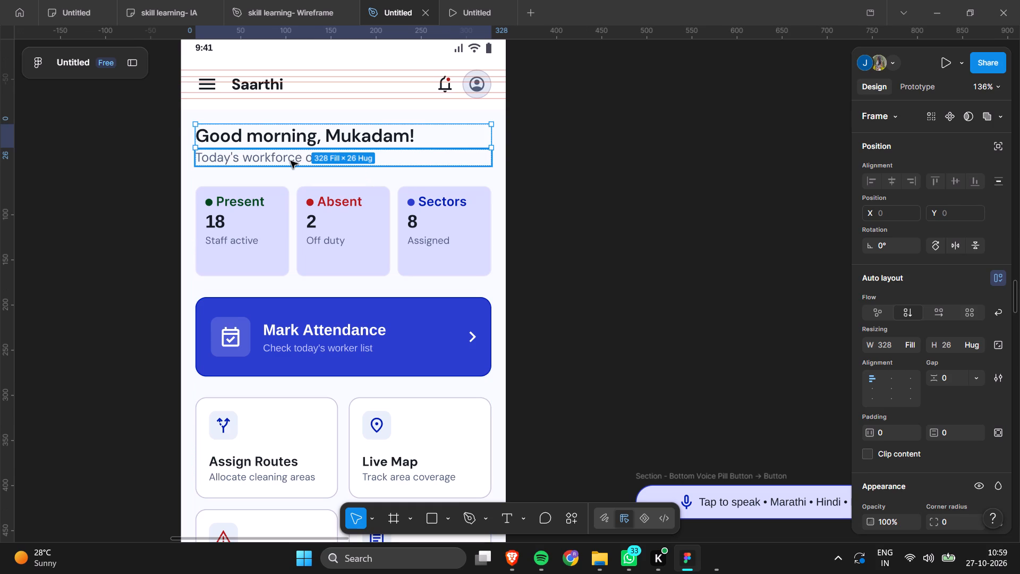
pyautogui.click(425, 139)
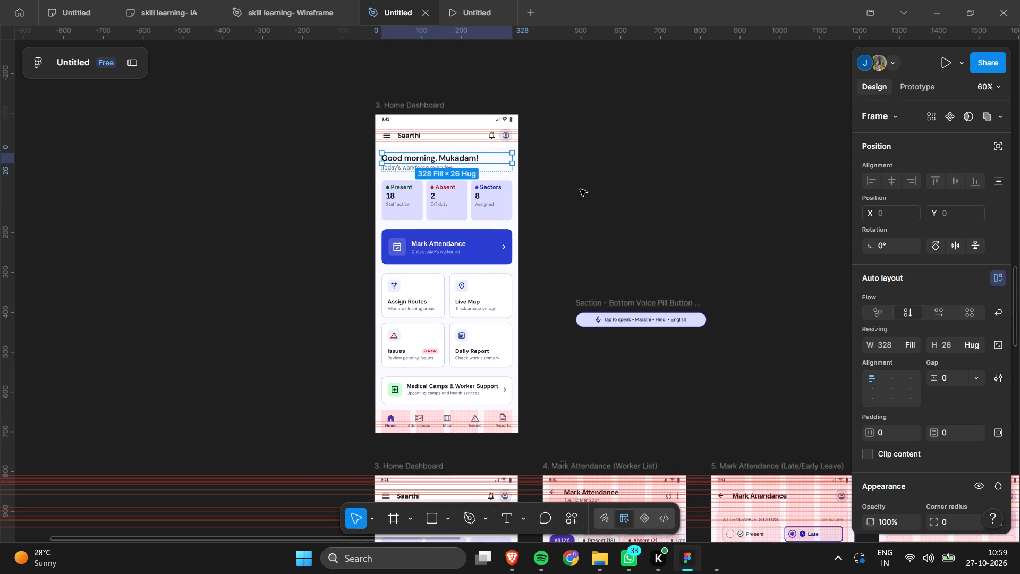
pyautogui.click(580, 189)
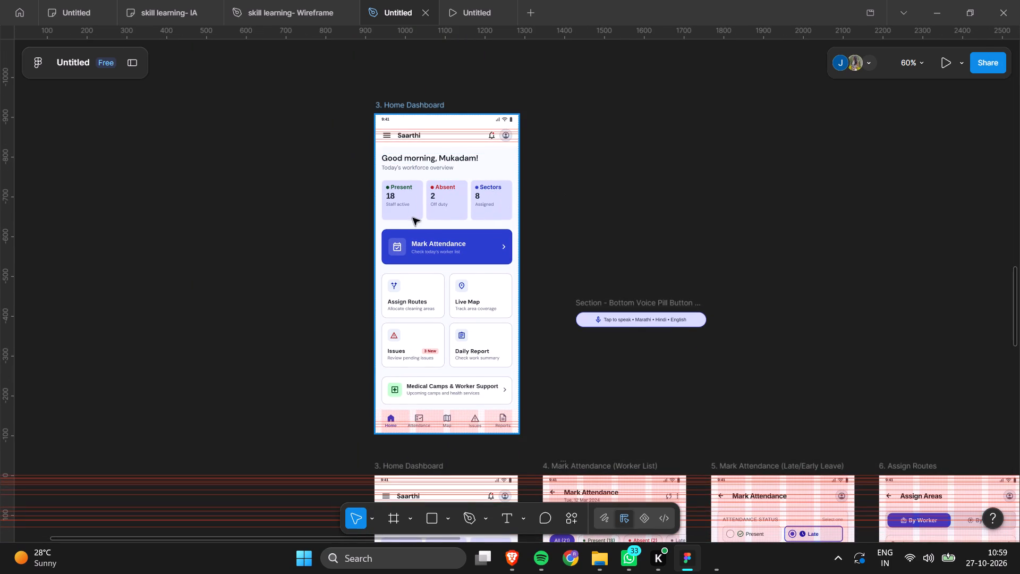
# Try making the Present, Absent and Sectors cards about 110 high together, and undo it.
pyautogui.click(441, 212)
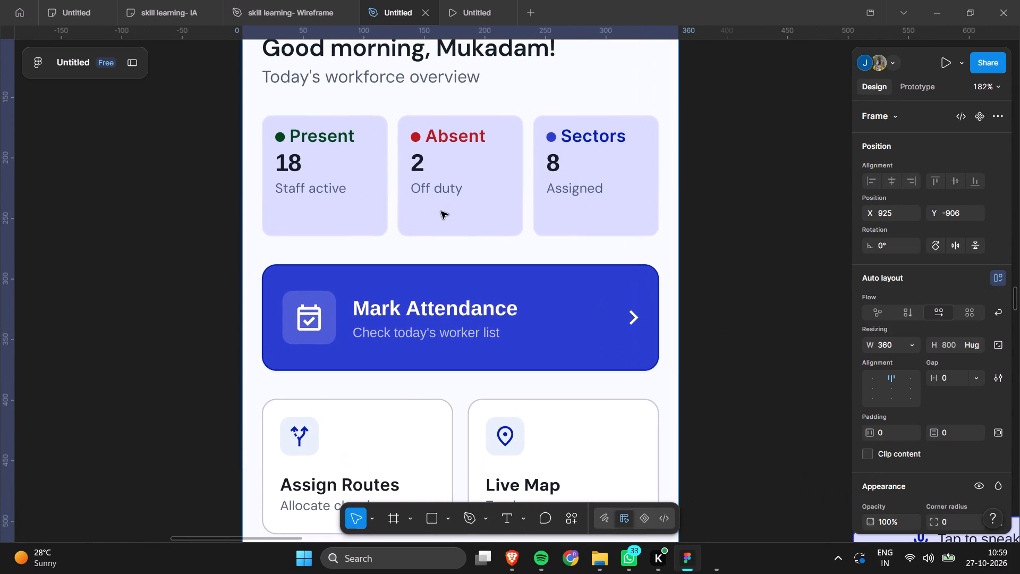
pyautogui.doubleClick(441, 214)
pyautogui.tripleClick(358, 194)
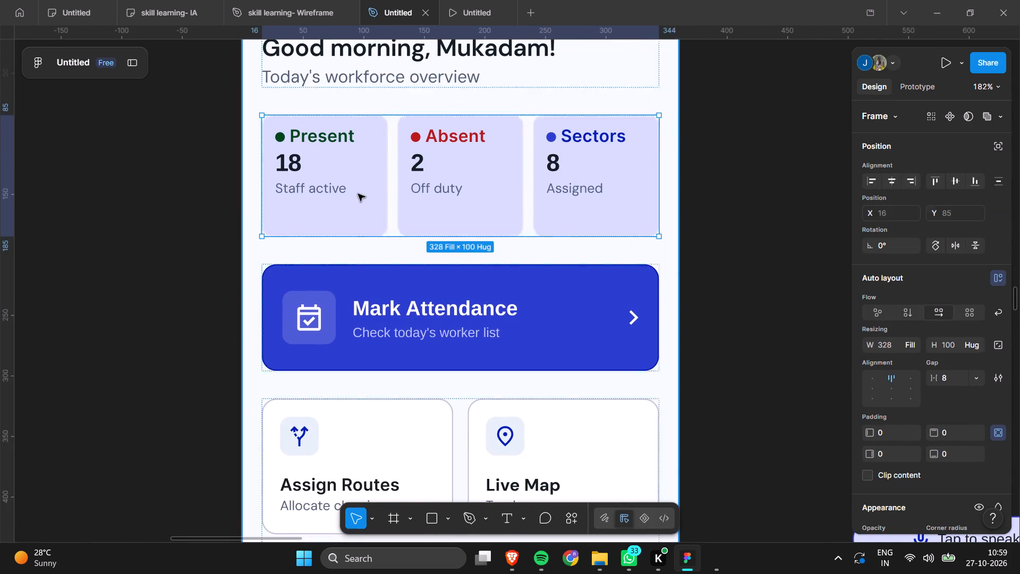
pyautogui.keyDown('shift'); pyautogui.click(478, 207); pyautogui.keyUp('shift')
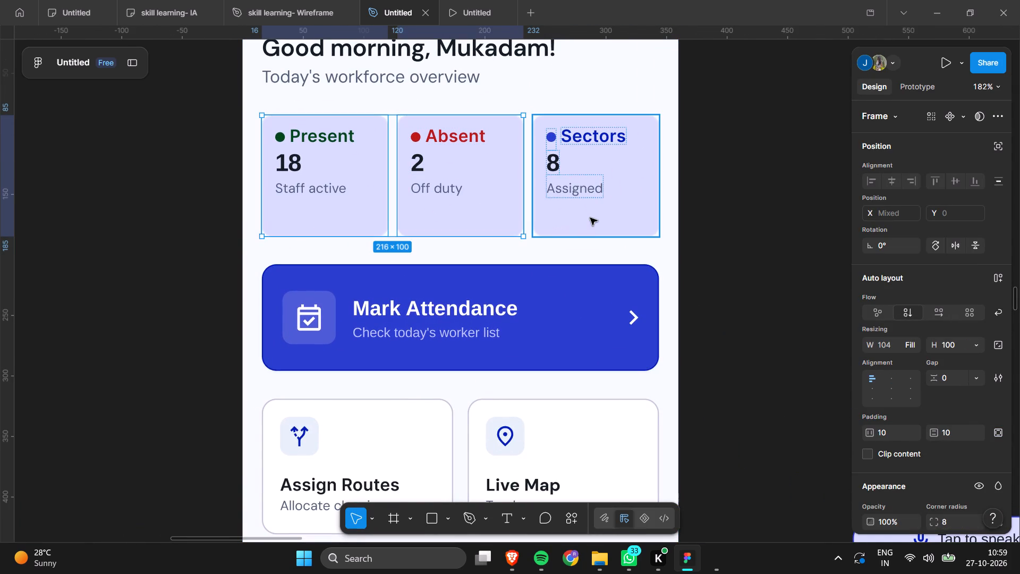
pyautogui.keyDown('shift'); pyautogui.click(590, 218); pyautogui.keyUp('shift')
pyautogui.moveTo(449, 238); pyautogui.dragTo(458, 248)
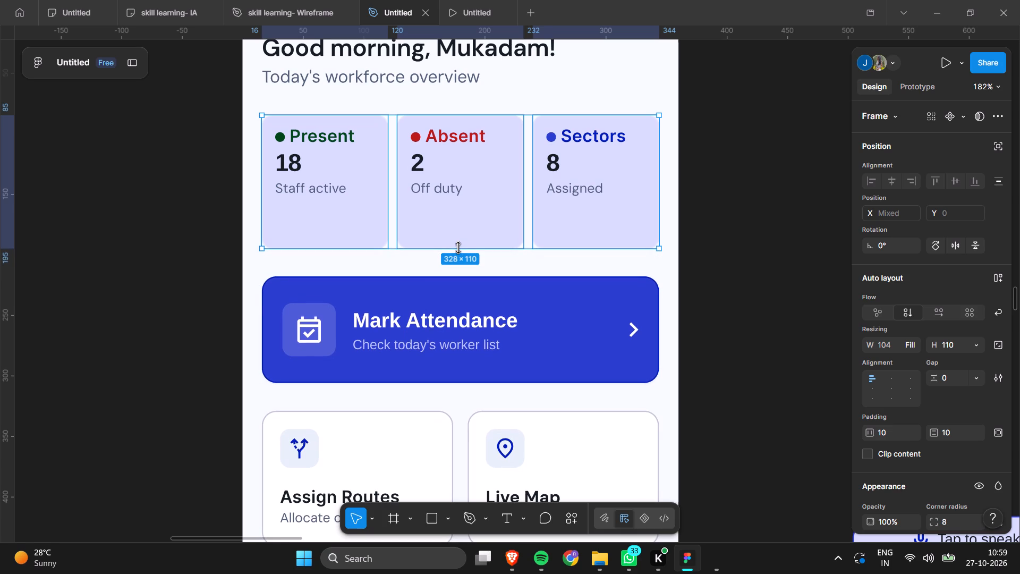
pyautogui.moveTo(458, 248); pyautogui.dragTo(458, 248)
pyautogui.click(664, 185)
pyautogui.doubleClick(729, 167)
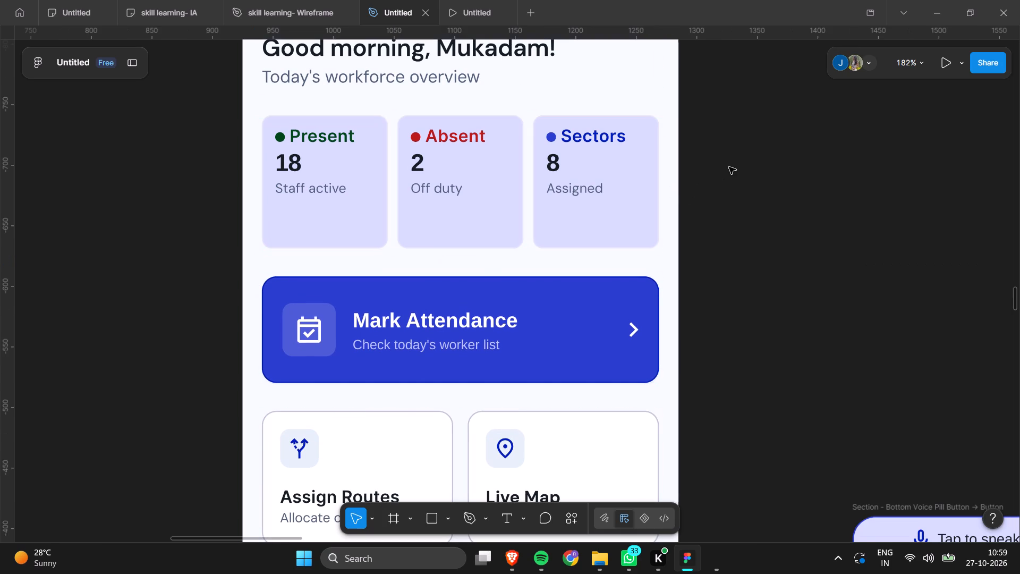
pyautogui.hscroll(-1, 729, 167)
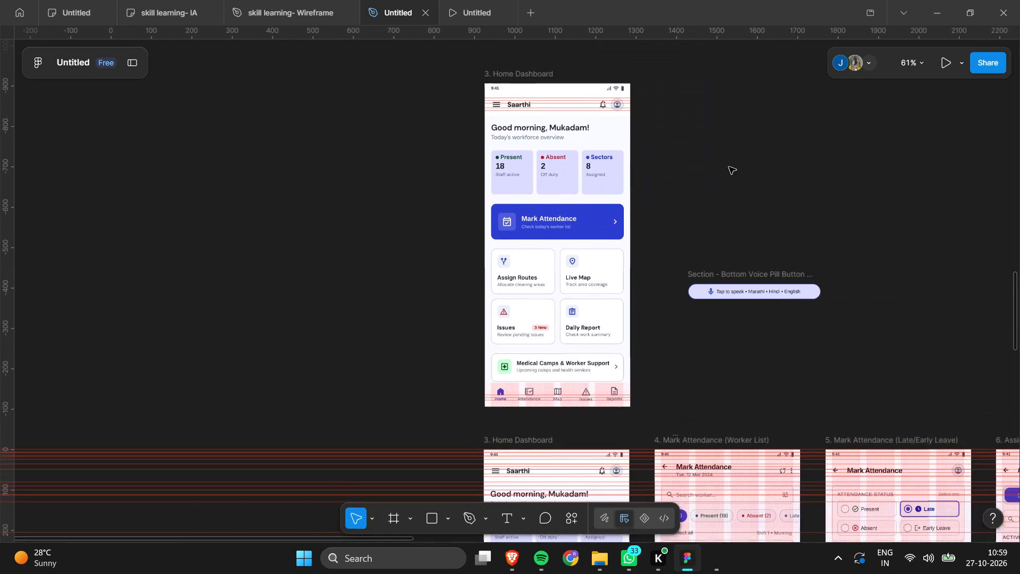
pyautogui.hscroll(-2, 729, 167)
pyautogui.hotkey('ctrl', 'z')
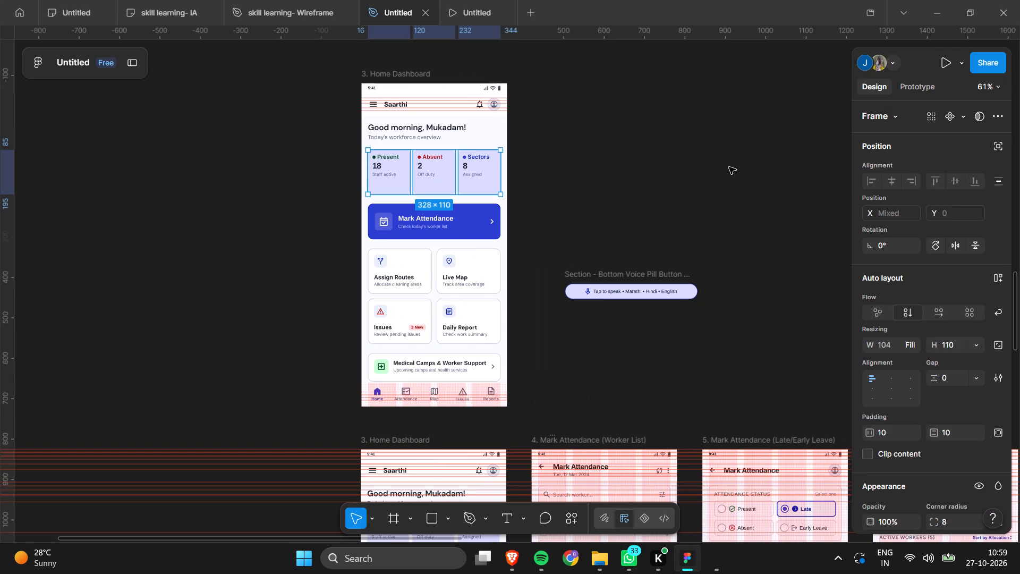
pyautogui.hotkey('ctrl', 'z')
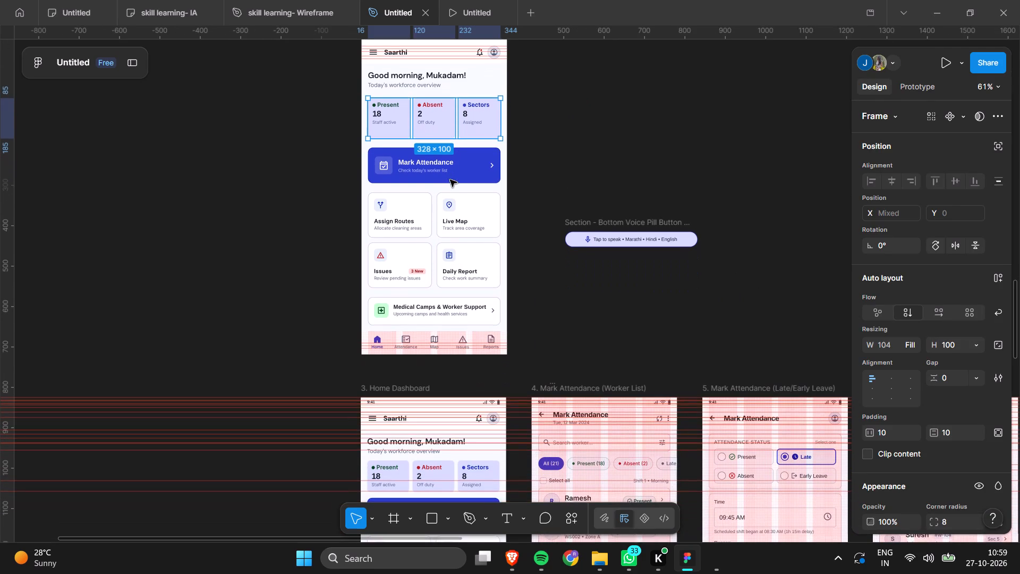
# Examine the fill colour and the green selection colour of the Present card in the duplicated dashboard.
pyautogui.scroll(1, 501, 191)
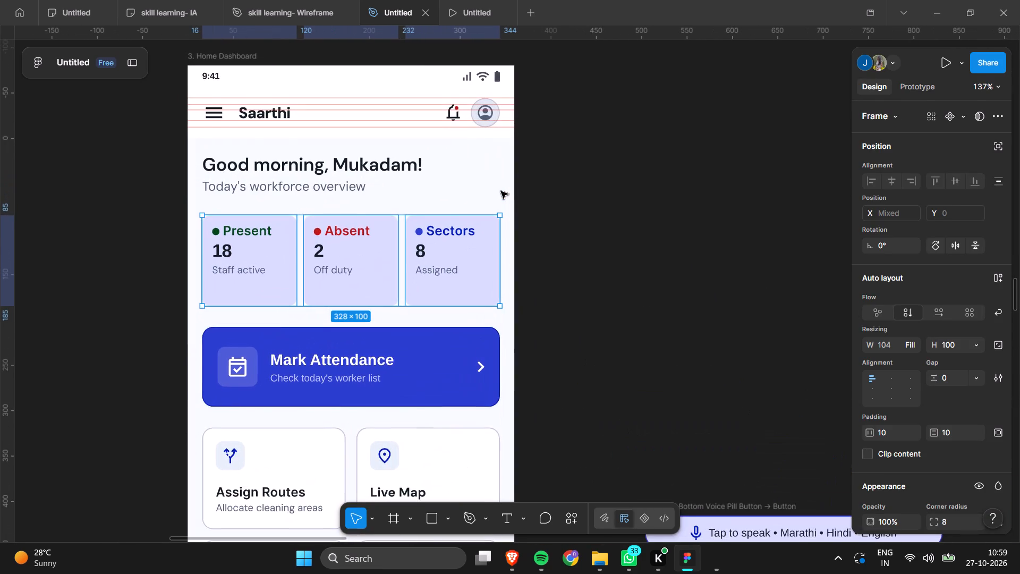
pyautogui.scroll(-3, 502, 171)
pyautogui.scroll(1, 502, 171)
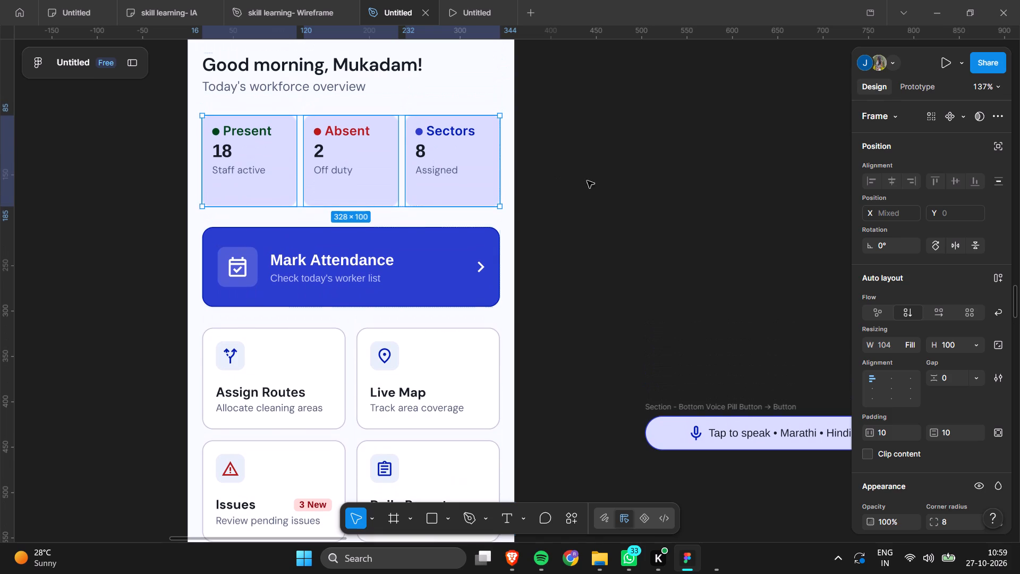
pyautogui.click(597, 183)
pyautogui.tripleClick(264, 192)
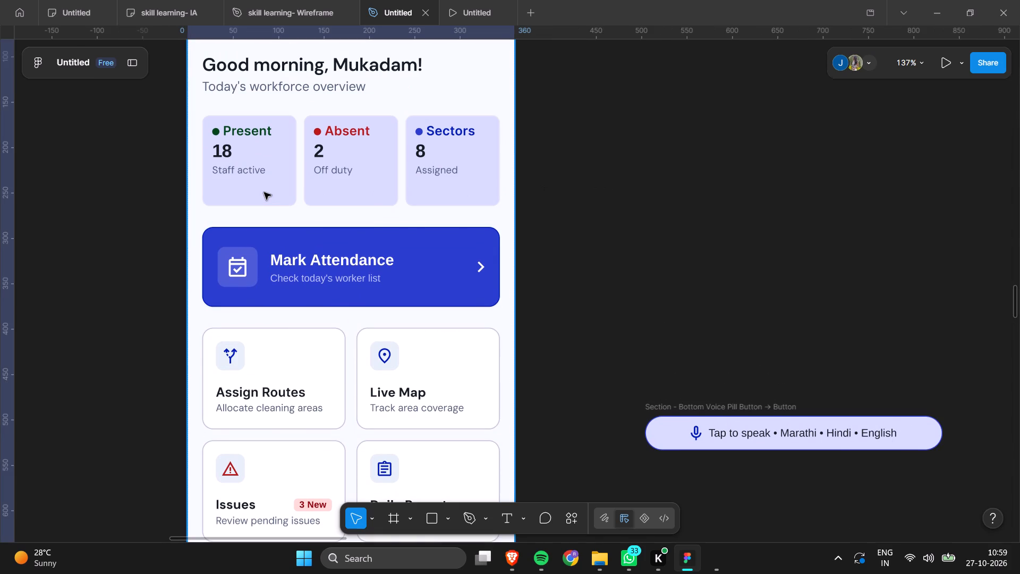
pyautogui.tripleClick(272, 198)
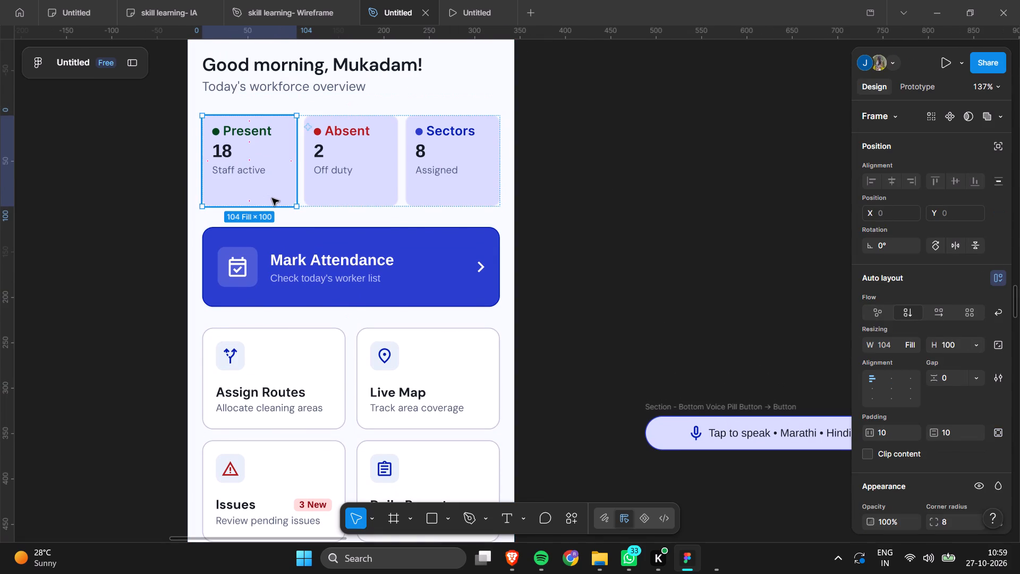
pyautogui.click(272, 198)
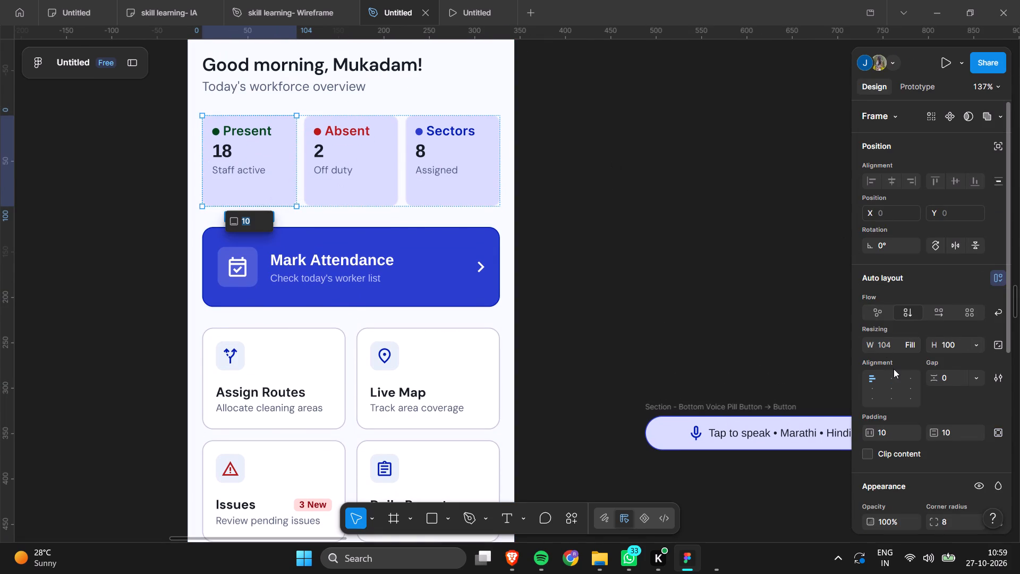
pyautogui.scroll(-5, 894, 369)
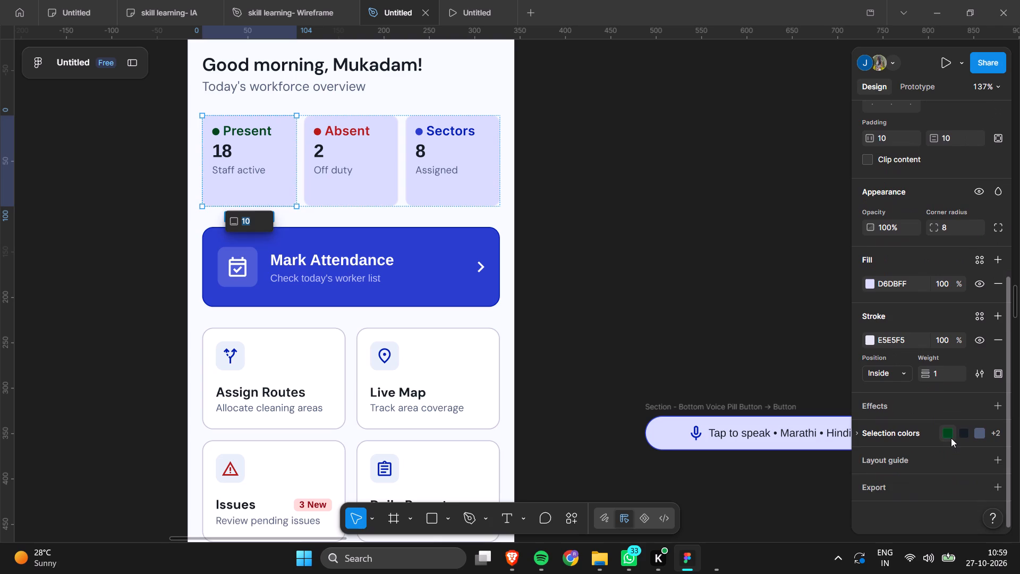
pyautogui.click(951, 438)
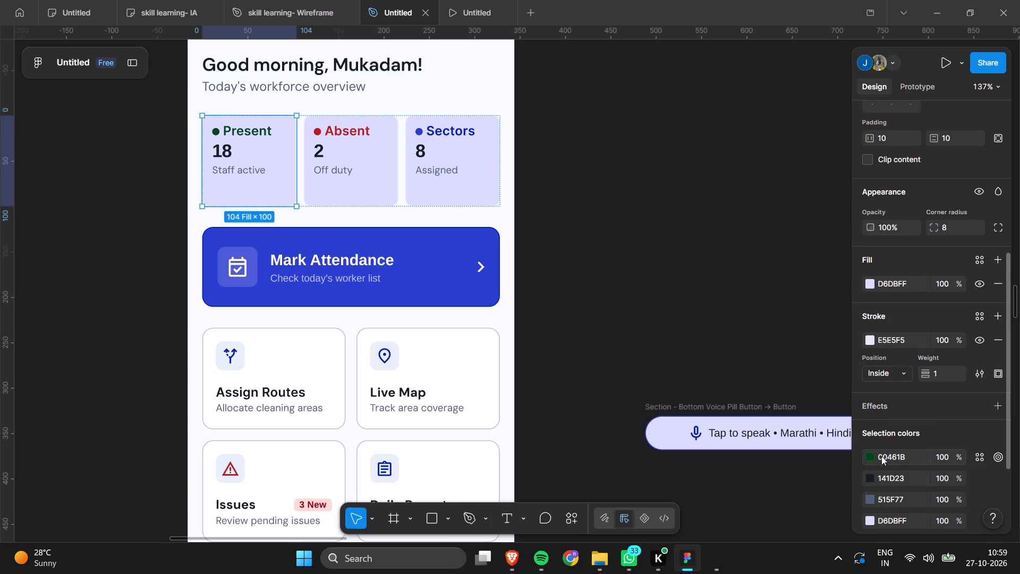
pyautogui.click(872, 285)
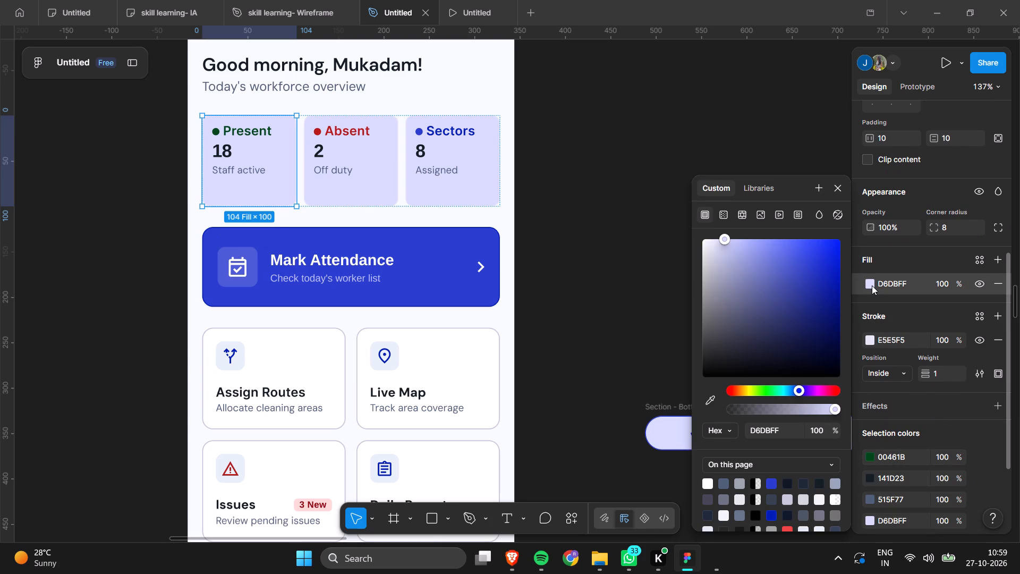
pyautogui.click(873, 451)
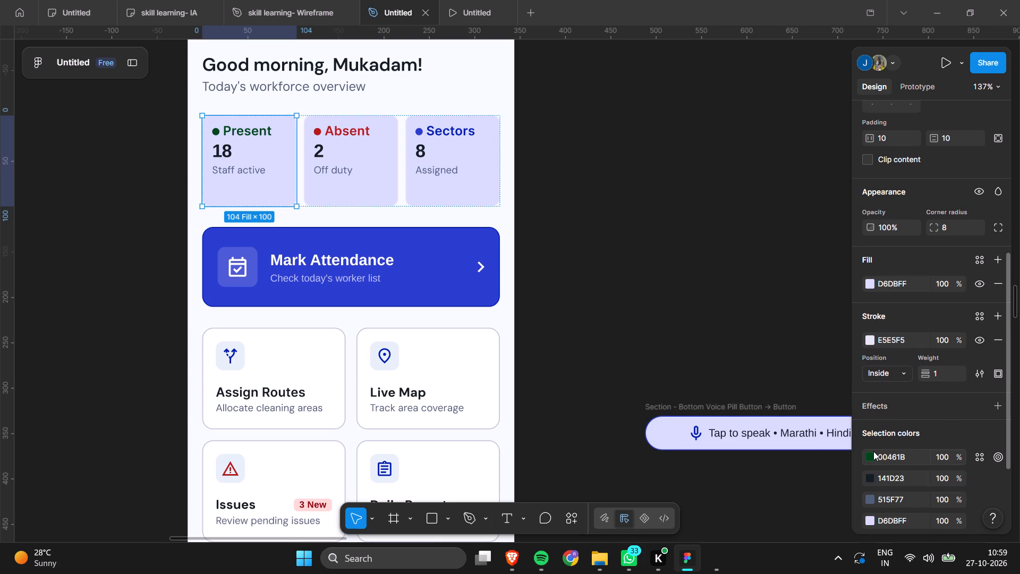
pyautogui.click(870, 460)
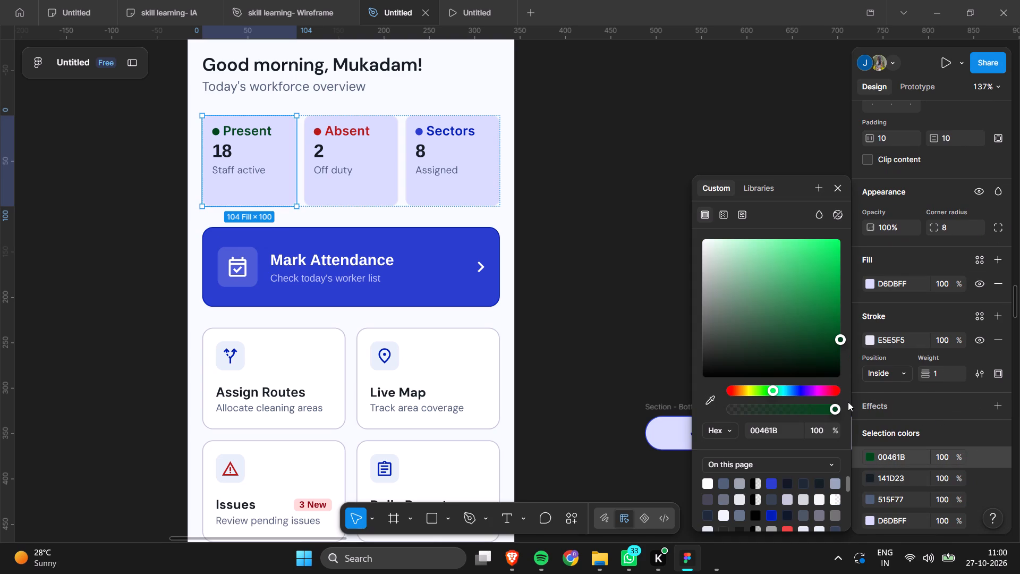
pyautogui.doubleClick(871, 283)
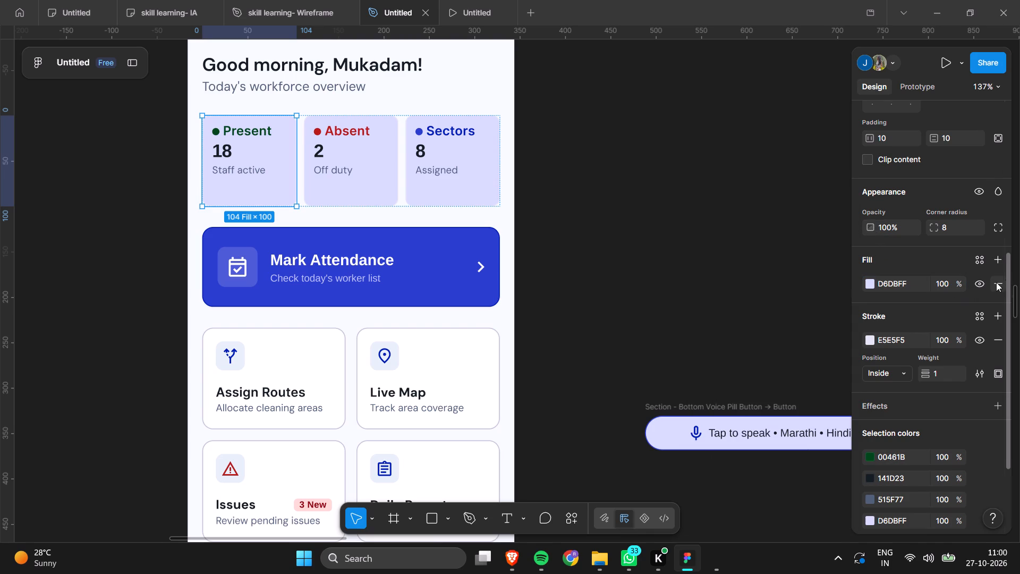
# Add a 000000 fill at 20% opacity to the Present card and remove its lavender fill.
pyautogui.click(998, 259)
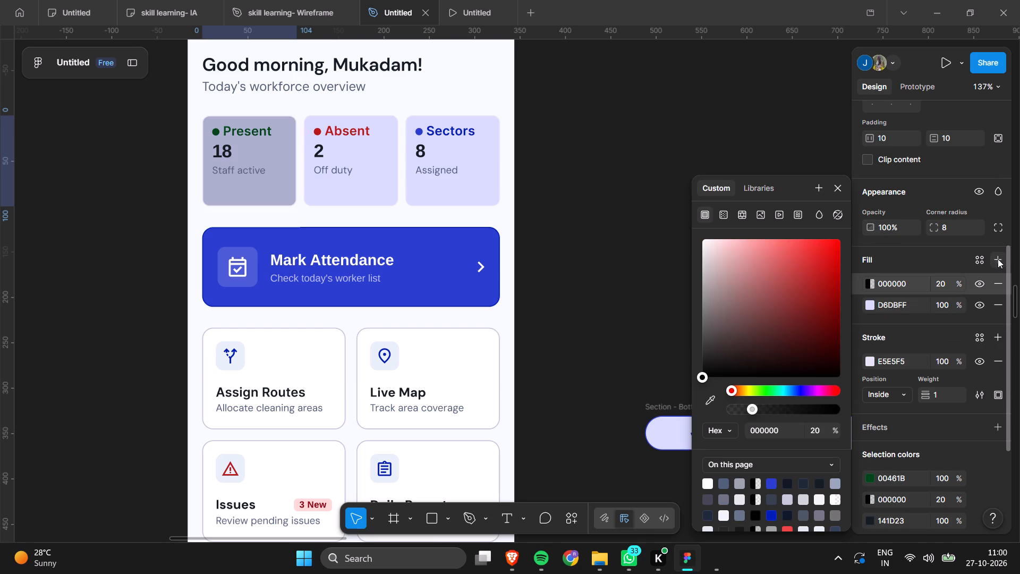
pyautogui.click(870, 476)
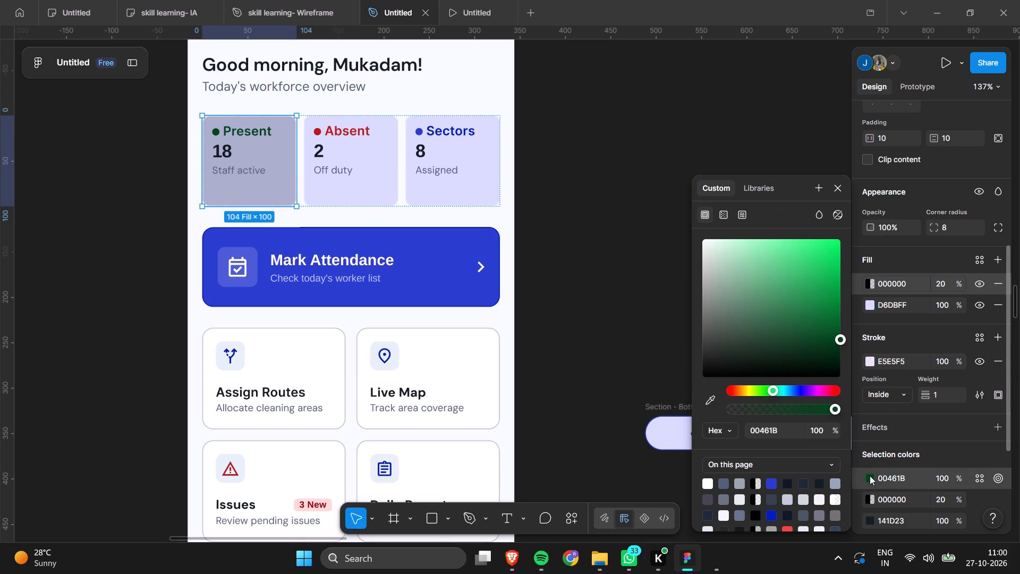
pyautogui.click(870, 476)
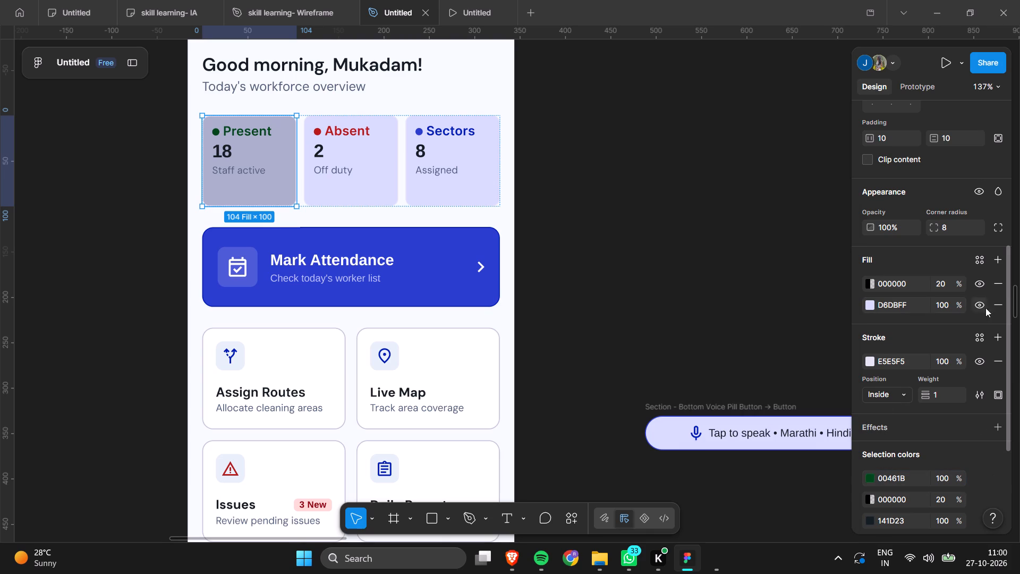
pyautogui.click(1001, 303)
# Set the opacity of the Present card's black fill to 68%.
pyautogui.click(876, 282)
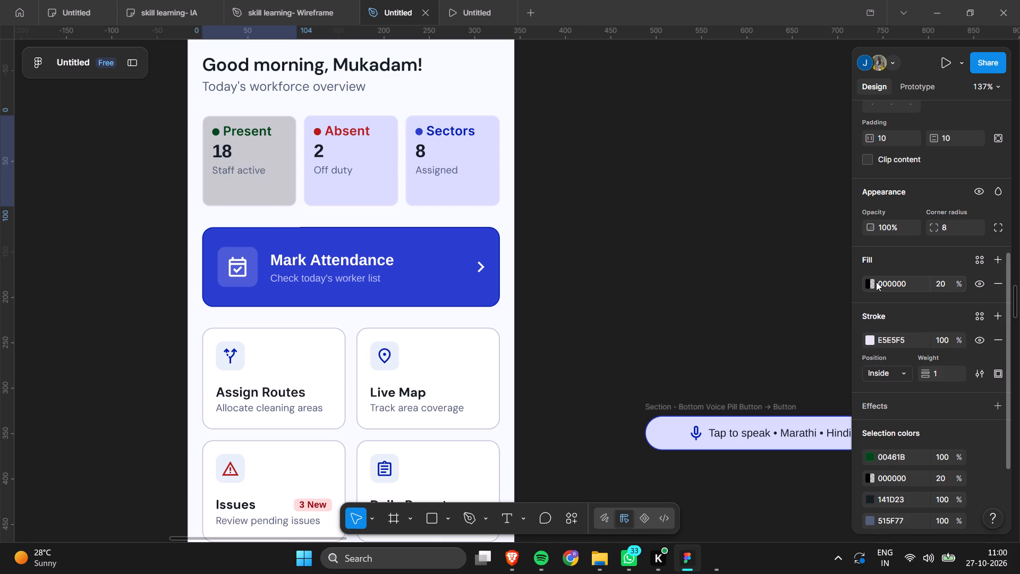
pyautogui.click(940, 283)
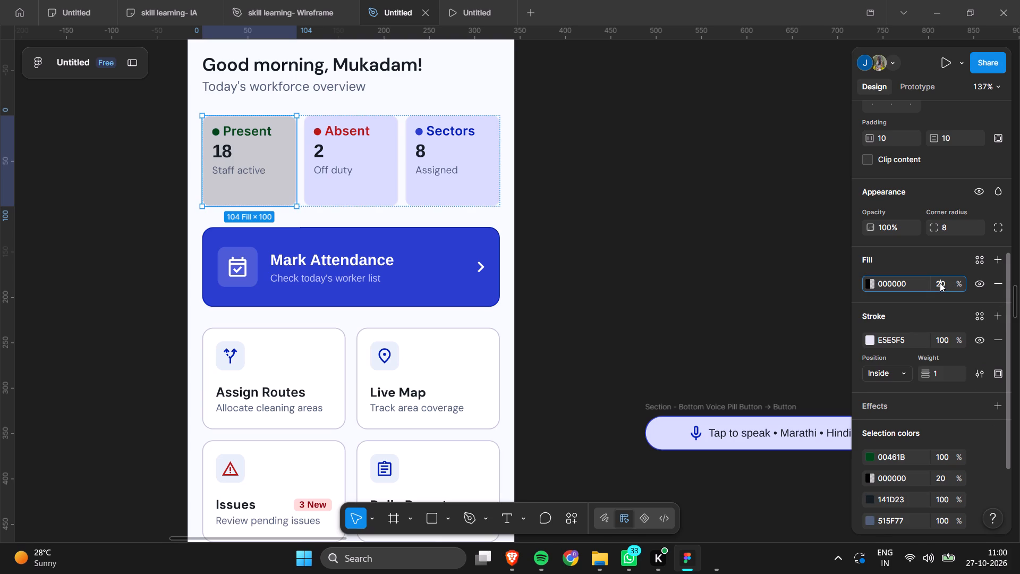
pyautogui.moveTo(961, 283); pyautogui.dragTo(596, 286)
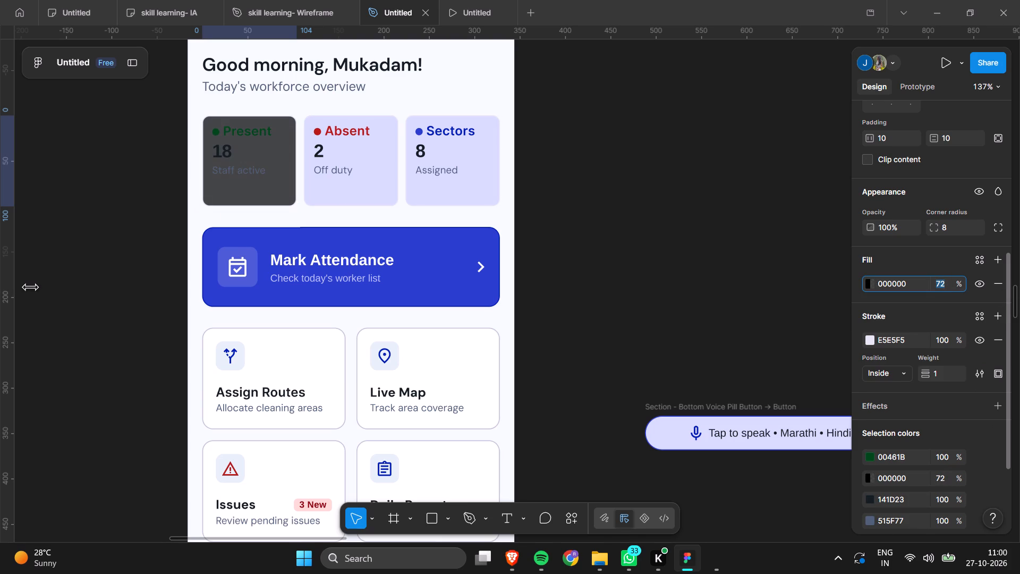
pyautogui.moveTo(596, 286); pyautogui.dragTo(556, 288)
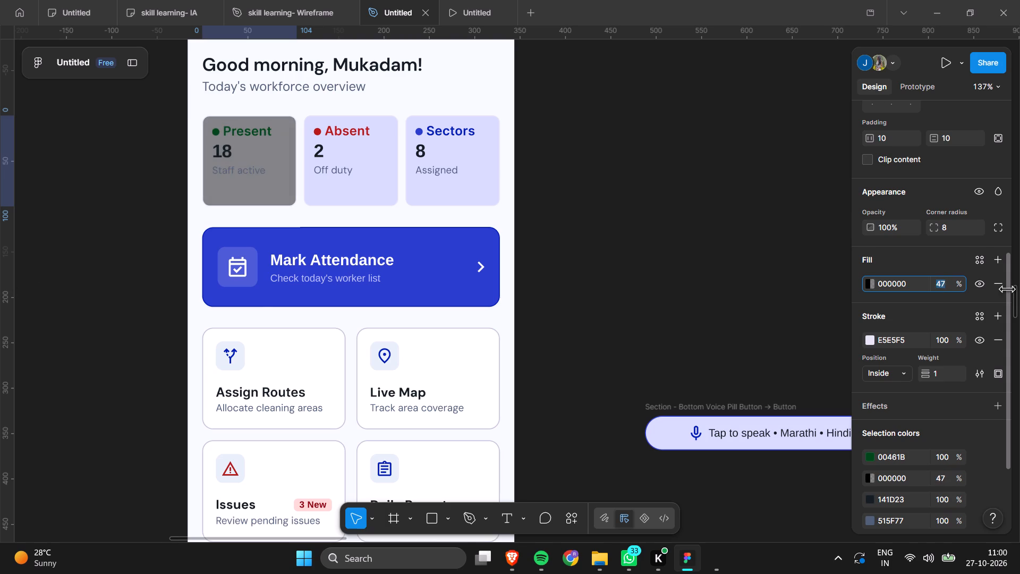
pyautogui.moveTo(556, 288); pyautogui.dragTo(591, 285)
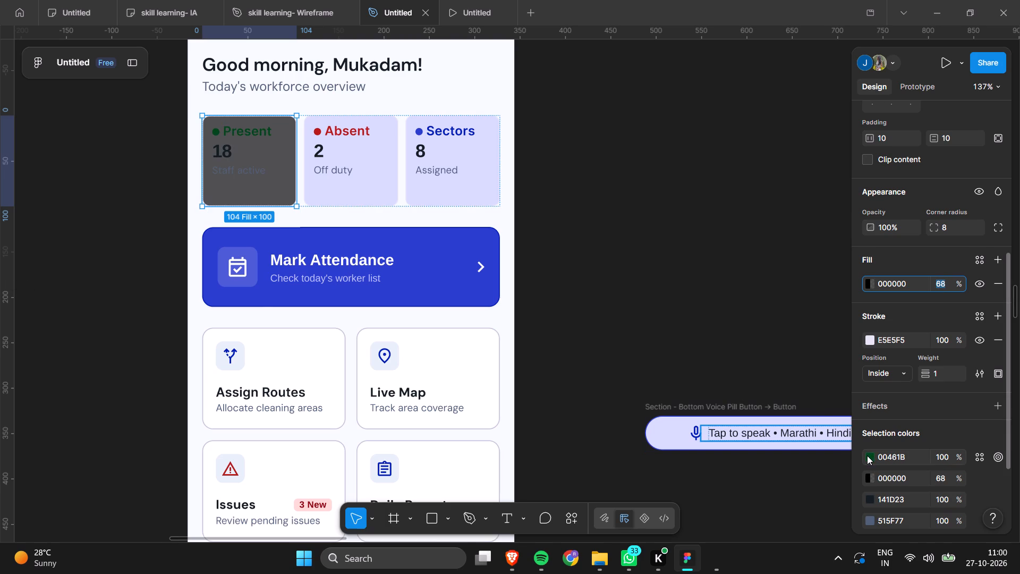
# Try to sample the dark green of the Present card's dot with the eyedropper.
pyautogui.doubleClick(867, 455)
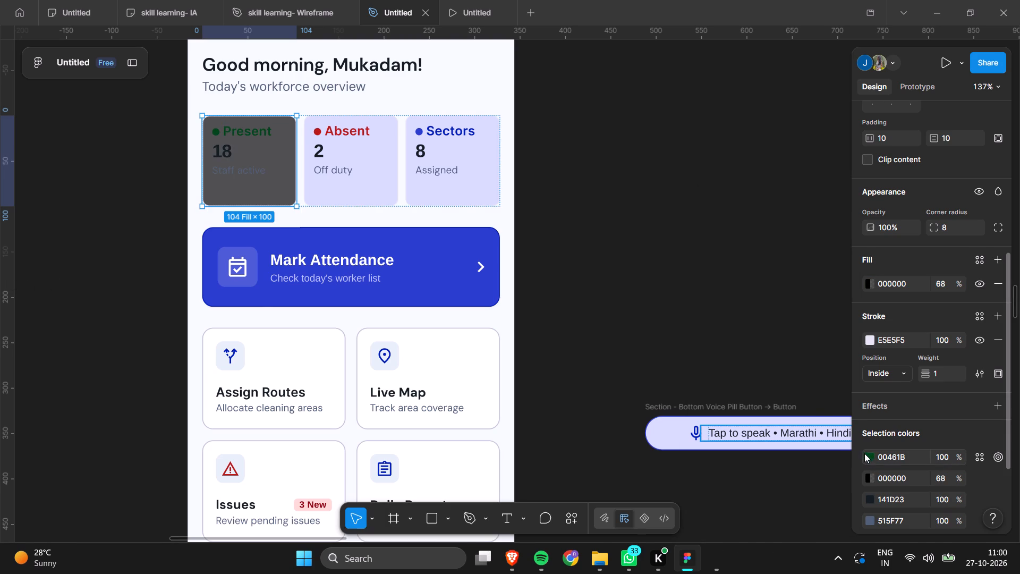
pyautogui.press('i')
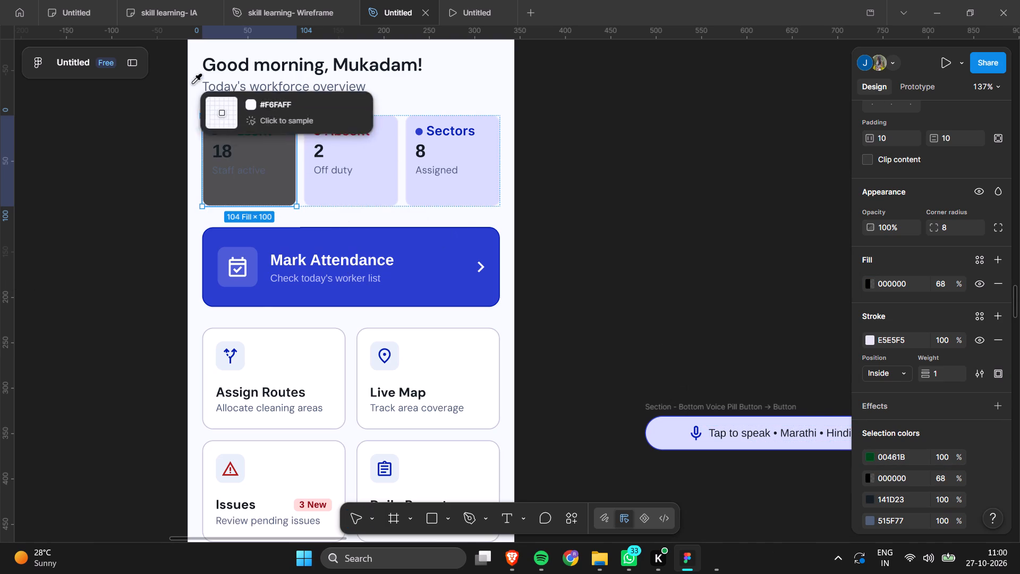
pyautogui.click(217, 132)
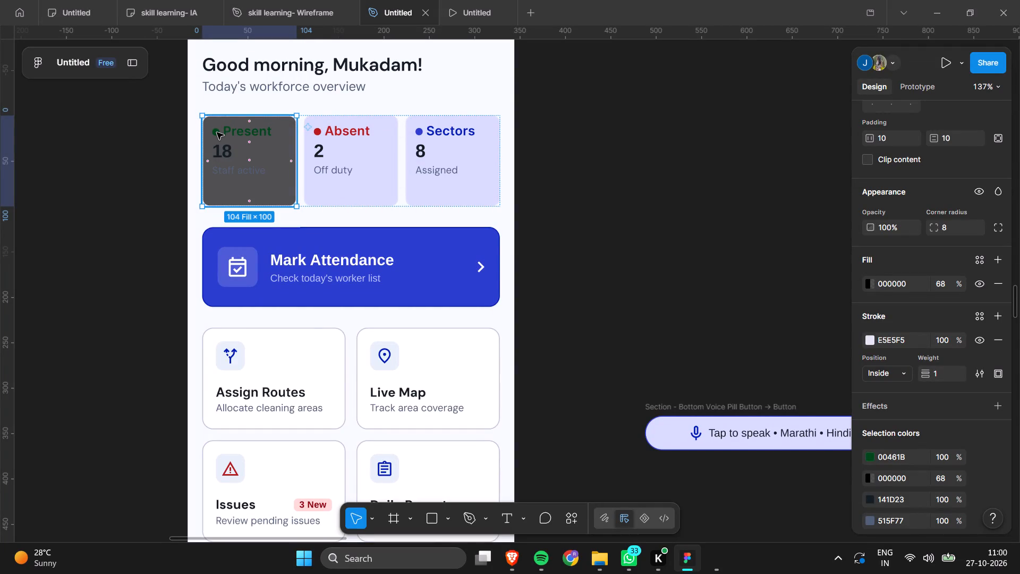
# Change the Present card's fill to the page's green 15803D at 100% opacity.
pyautogui.click(873, 283)
pyautogui.scroll(-4, 767, 432)
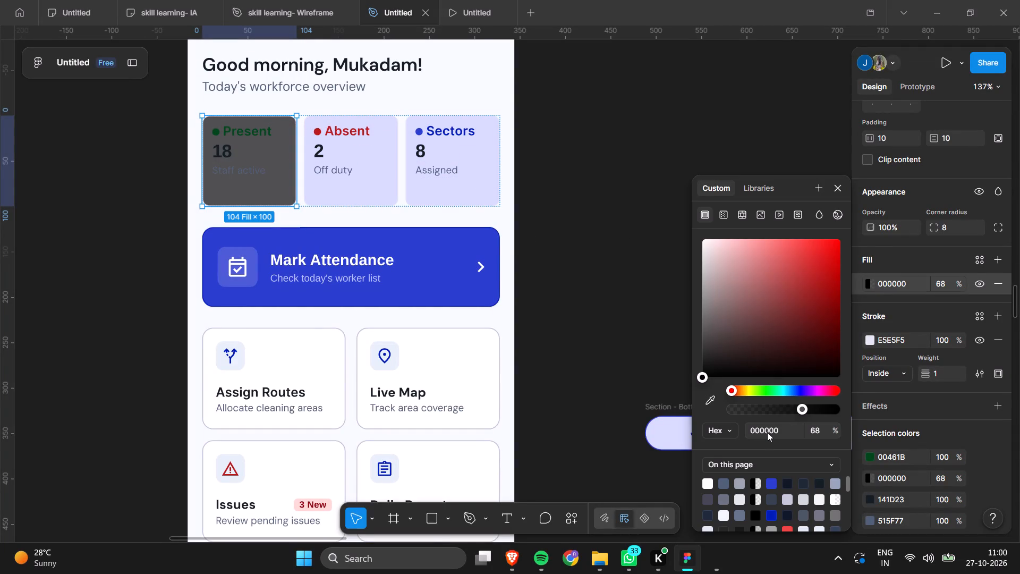
pyautogui.scroll(-1, 767, 432)
pyautogui.scroll(-1, 773, 504)
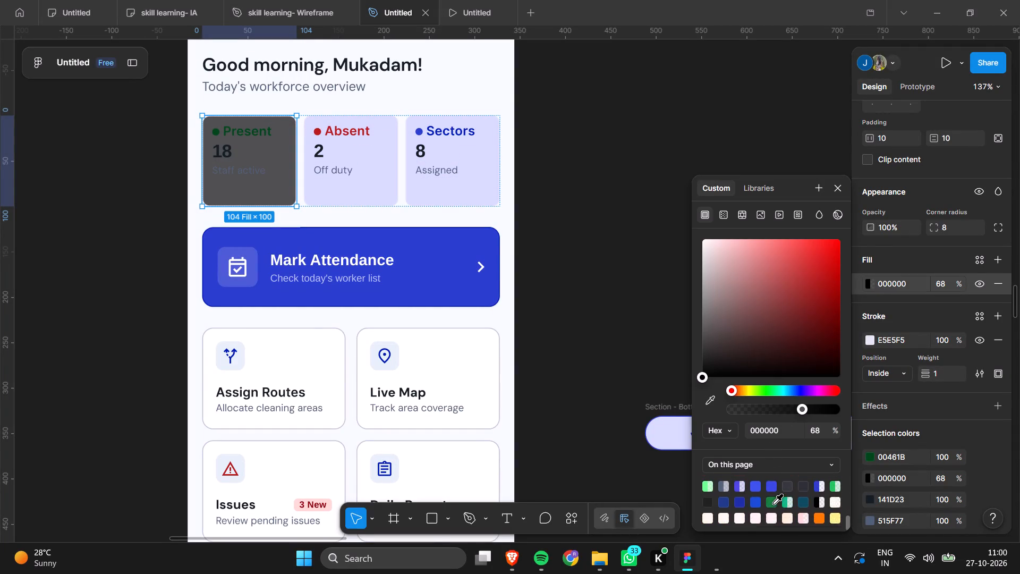
pyautogui.scroll(-1, 773, 504)
pyautogui.click(773, 504)
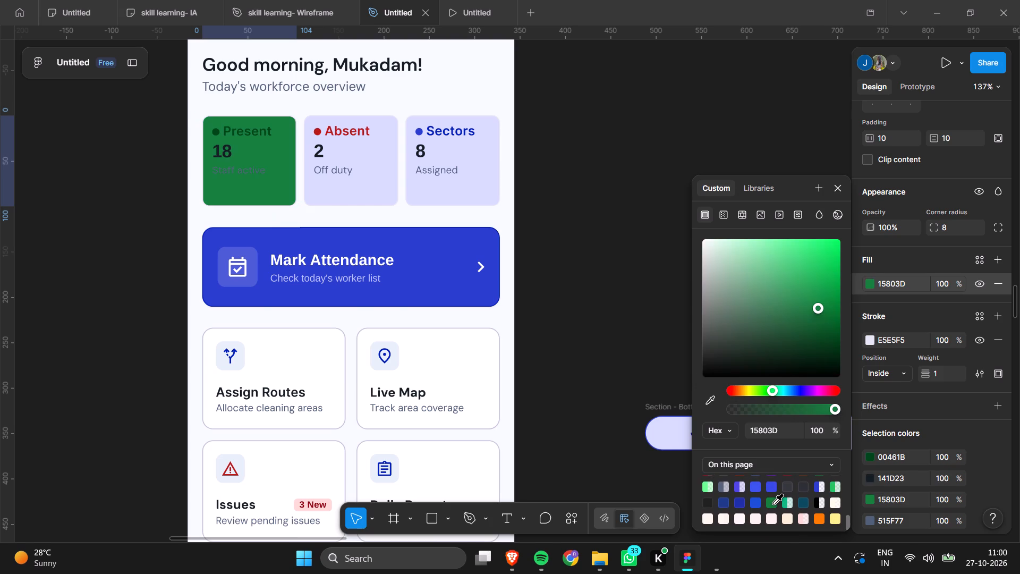
pyautogui.press('v')
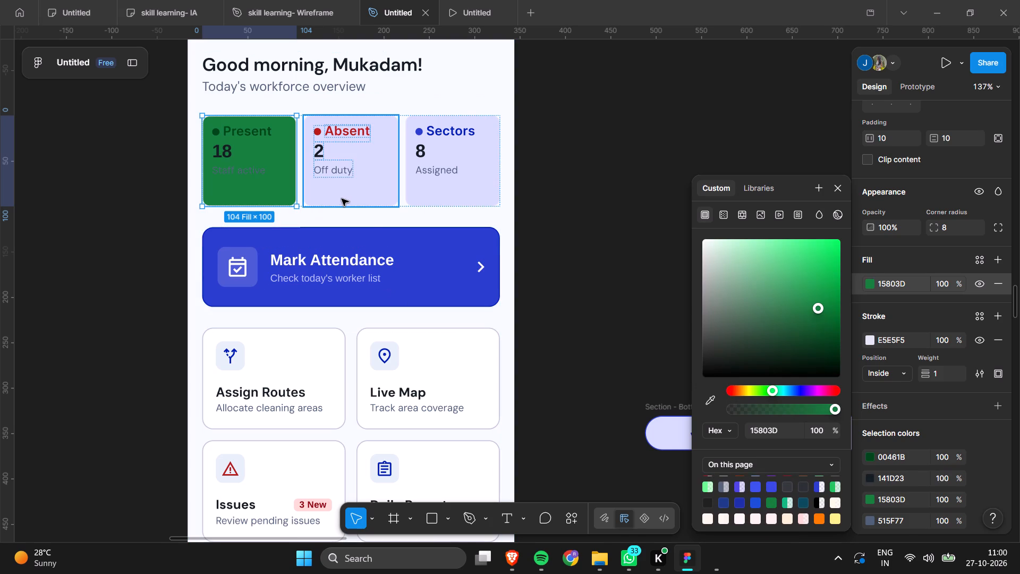
# Change the Absent card's fill to the page's red EF4444.
pyautogui.click(342, 199)
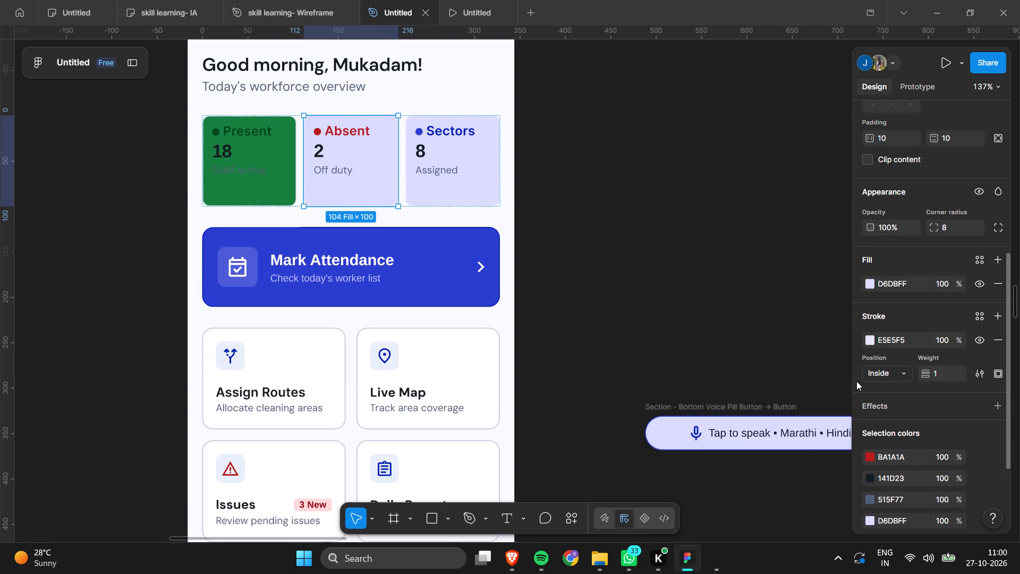
pyautogui.click(869, 286)
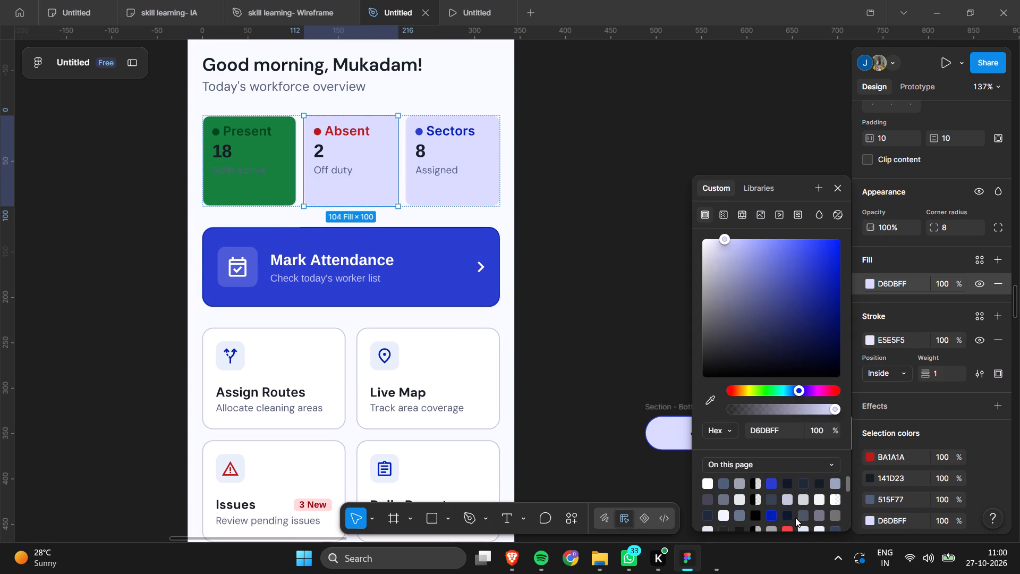
pyautogui.scroll(-1, 794, 516)
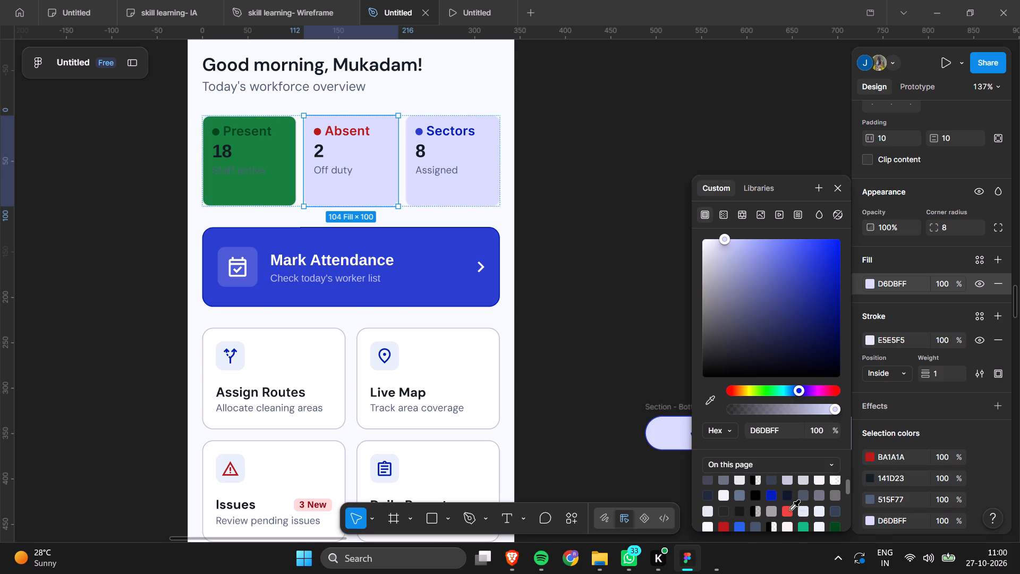
pyautogui.click(790, 513)
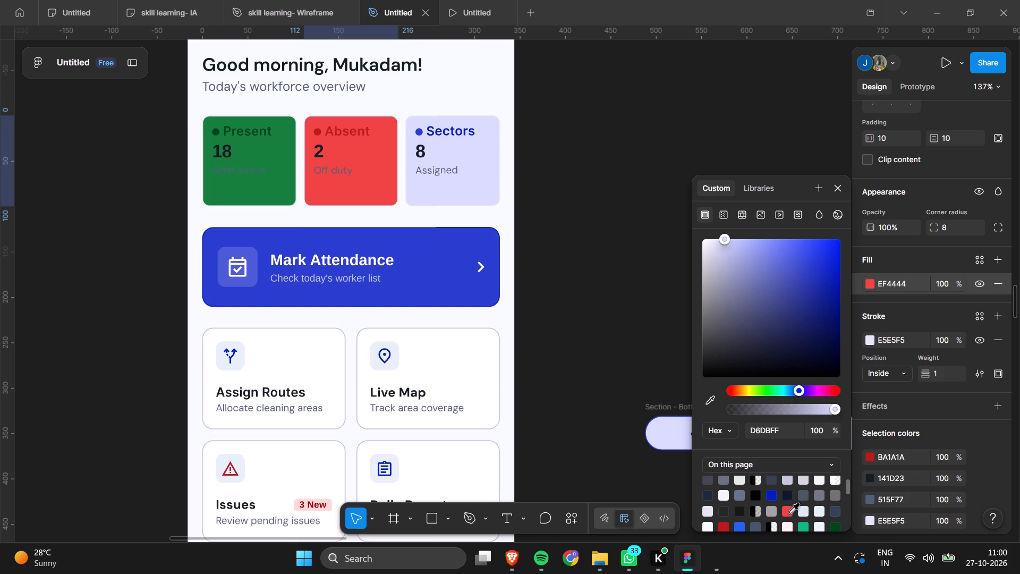
# Look through the colours used on the page for a new Sectors card fill.
pyautogui.click(483, 198)
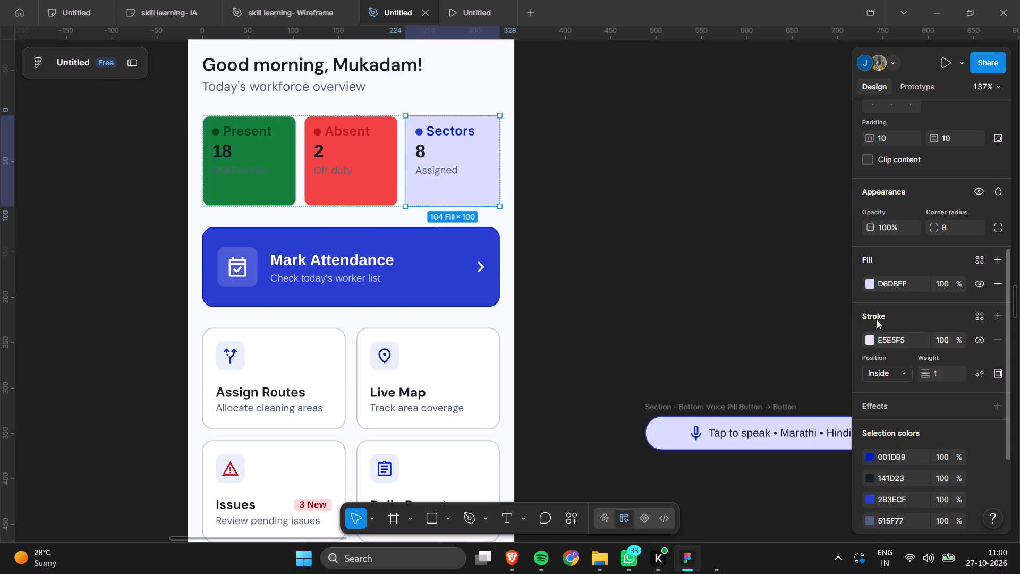
pyautogui.click(869, 282)
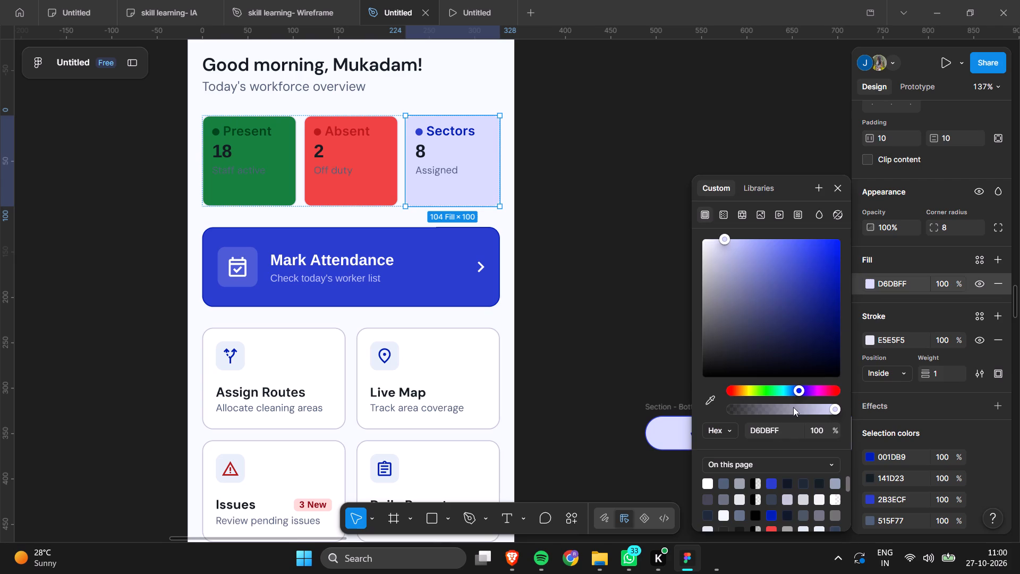
pyautogui.scroll(-1, 772, 485)
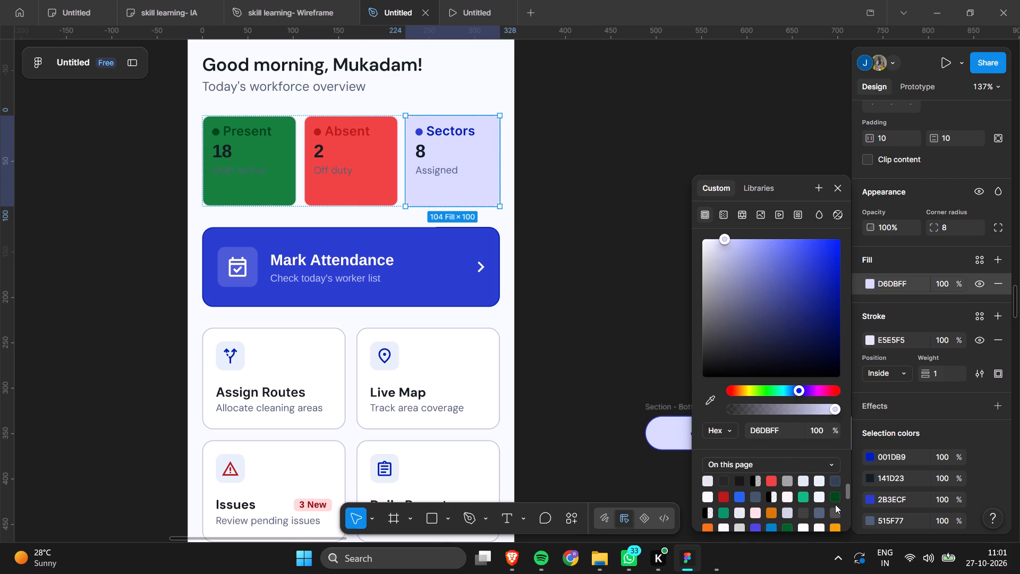
pyautogui.scroll(-1, 741, 504)
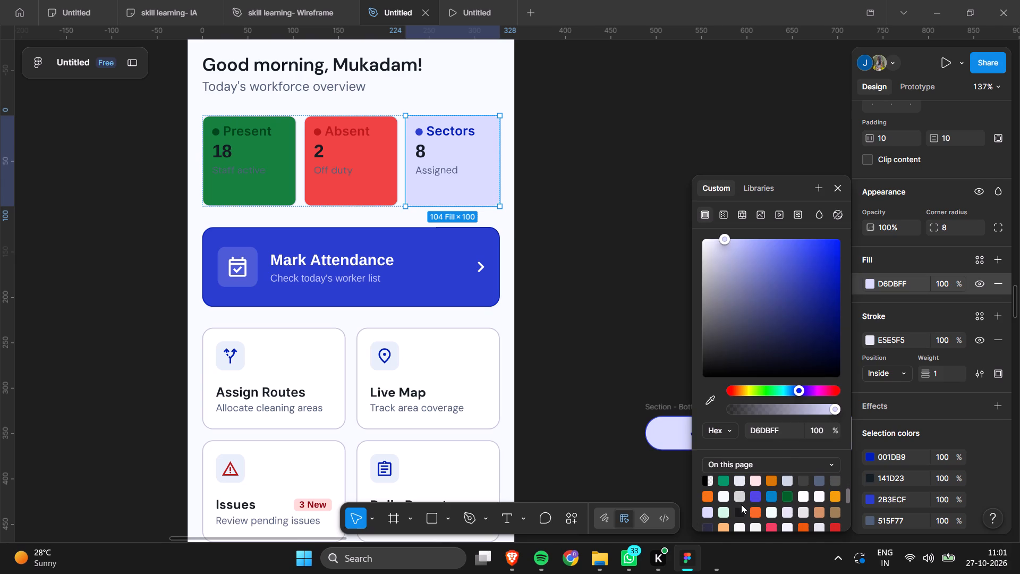
pyautogui.scroll(-1, 741, 504)
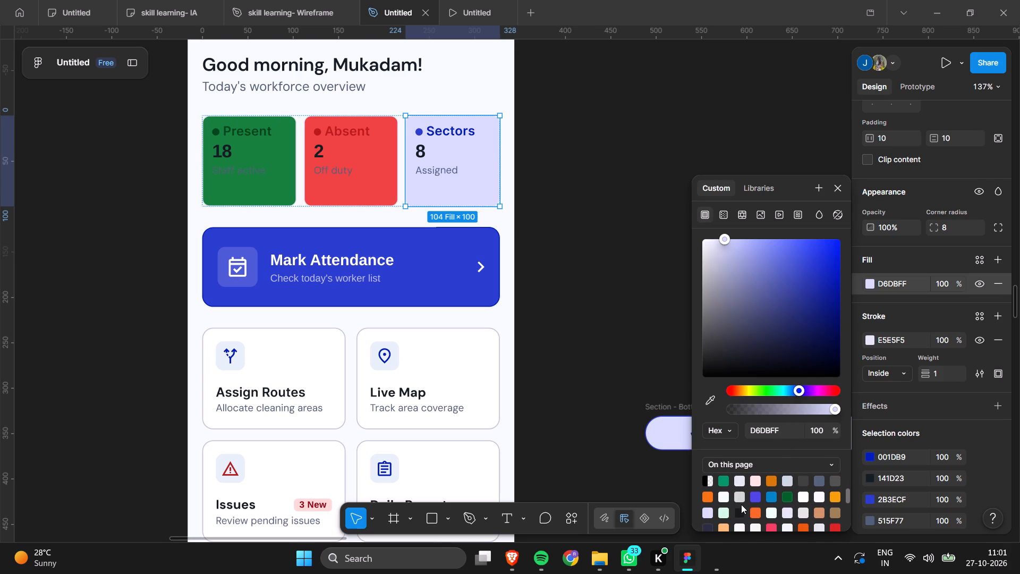
pyautogui.scroll(-1, 741, 504)
pyautogui.click(547, 255)
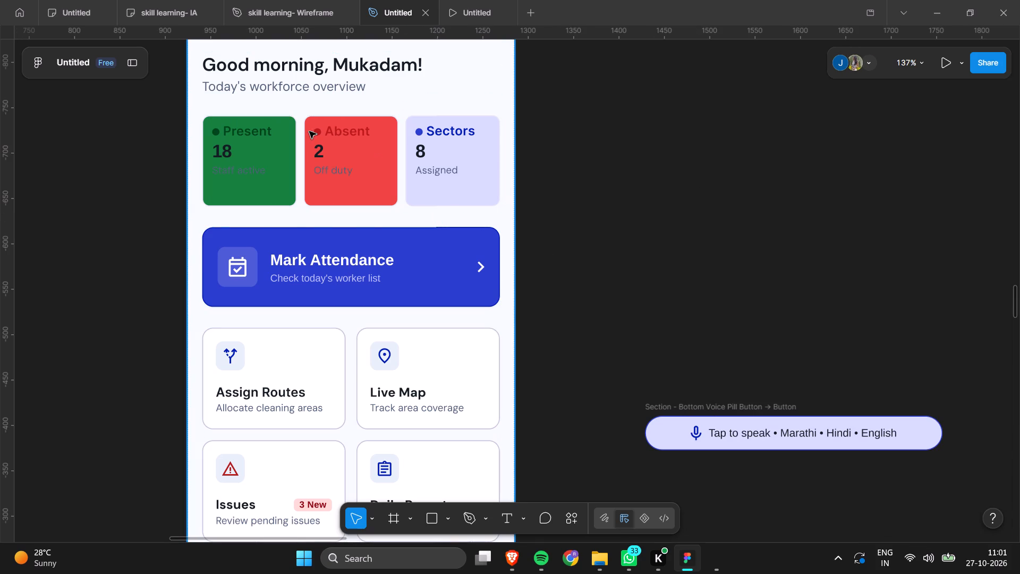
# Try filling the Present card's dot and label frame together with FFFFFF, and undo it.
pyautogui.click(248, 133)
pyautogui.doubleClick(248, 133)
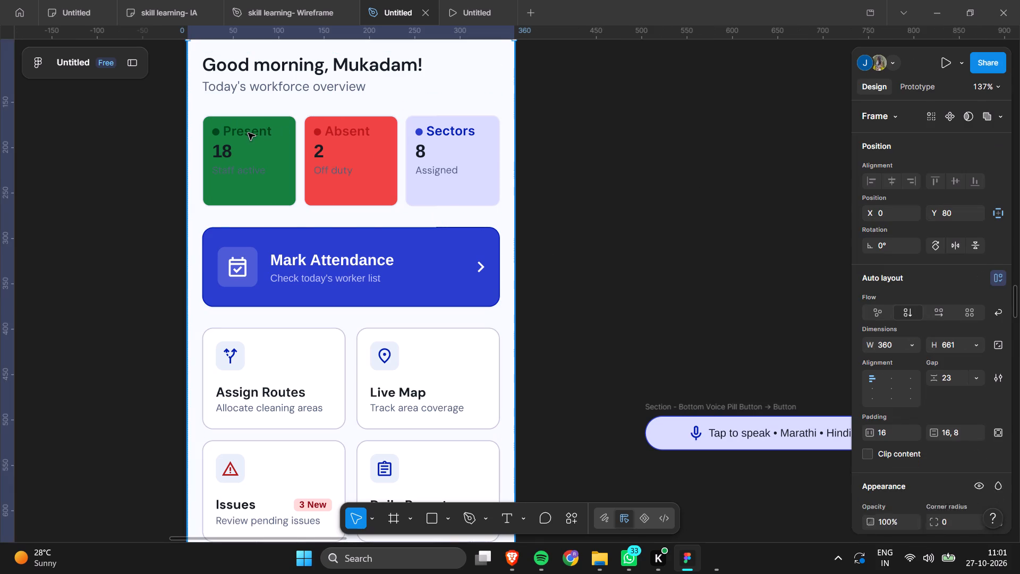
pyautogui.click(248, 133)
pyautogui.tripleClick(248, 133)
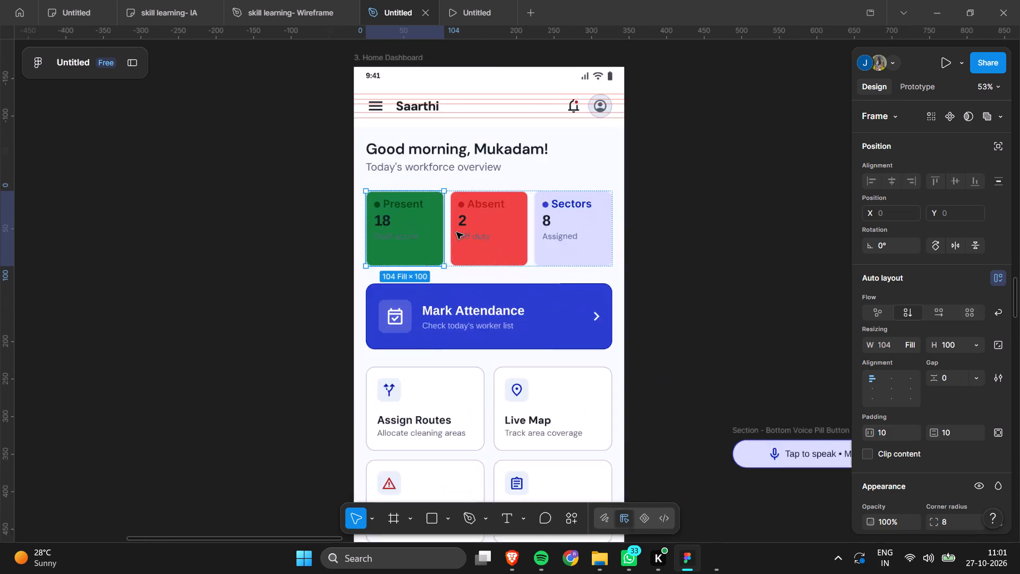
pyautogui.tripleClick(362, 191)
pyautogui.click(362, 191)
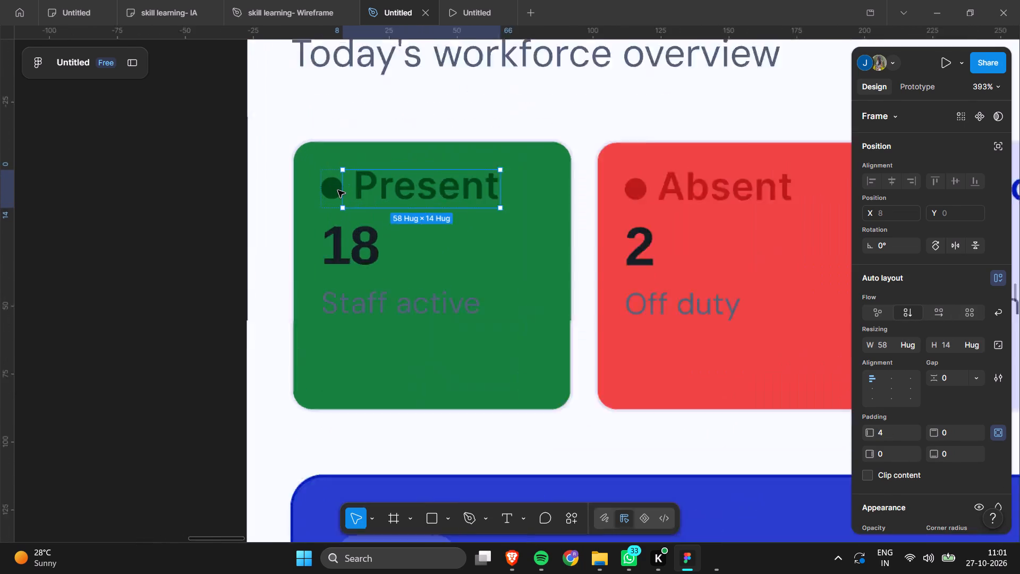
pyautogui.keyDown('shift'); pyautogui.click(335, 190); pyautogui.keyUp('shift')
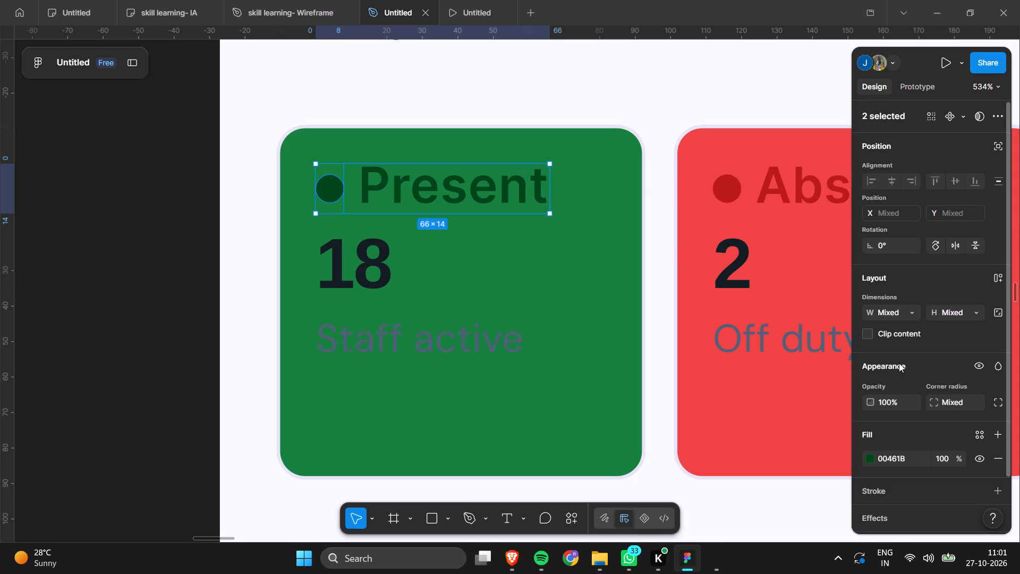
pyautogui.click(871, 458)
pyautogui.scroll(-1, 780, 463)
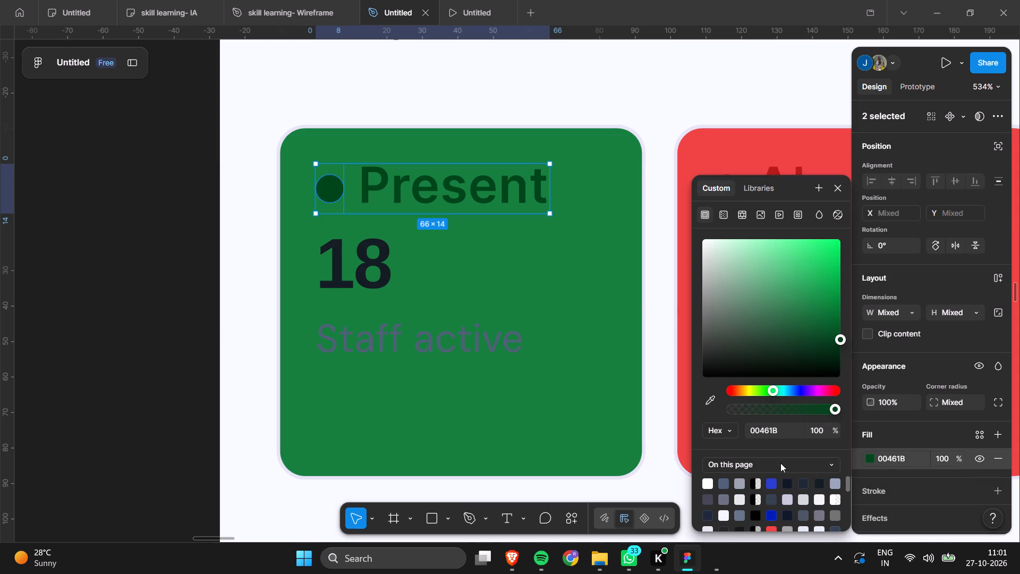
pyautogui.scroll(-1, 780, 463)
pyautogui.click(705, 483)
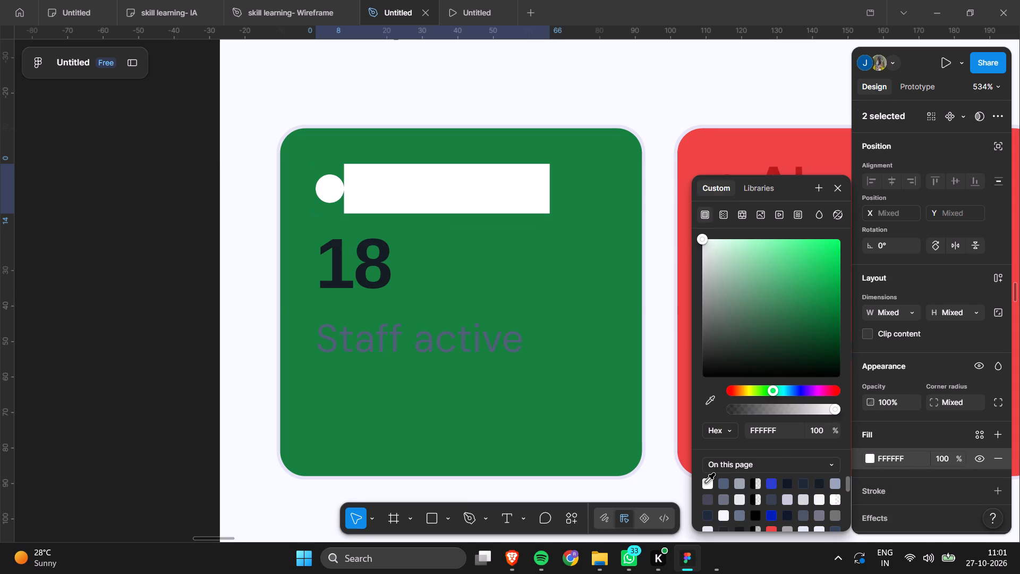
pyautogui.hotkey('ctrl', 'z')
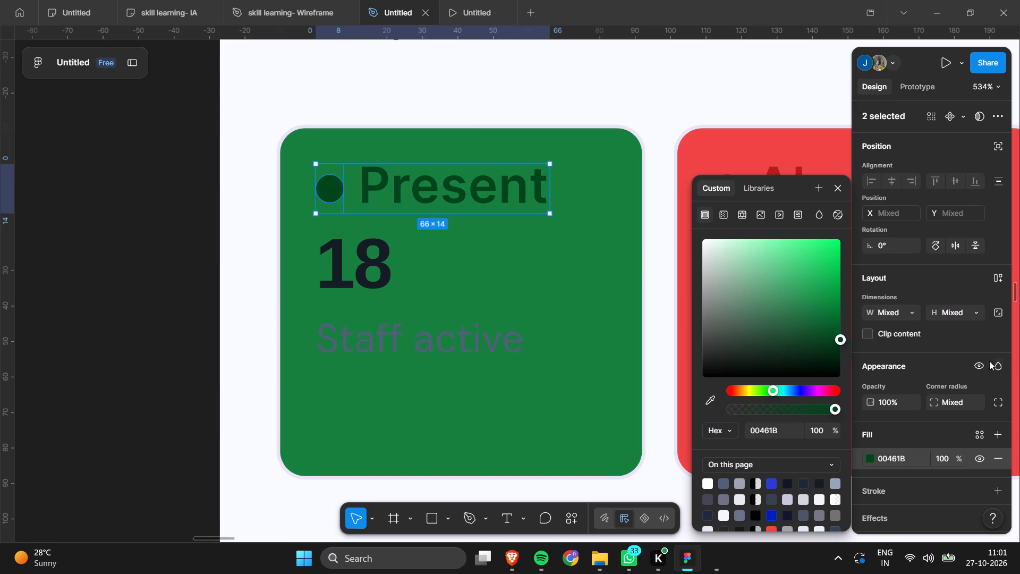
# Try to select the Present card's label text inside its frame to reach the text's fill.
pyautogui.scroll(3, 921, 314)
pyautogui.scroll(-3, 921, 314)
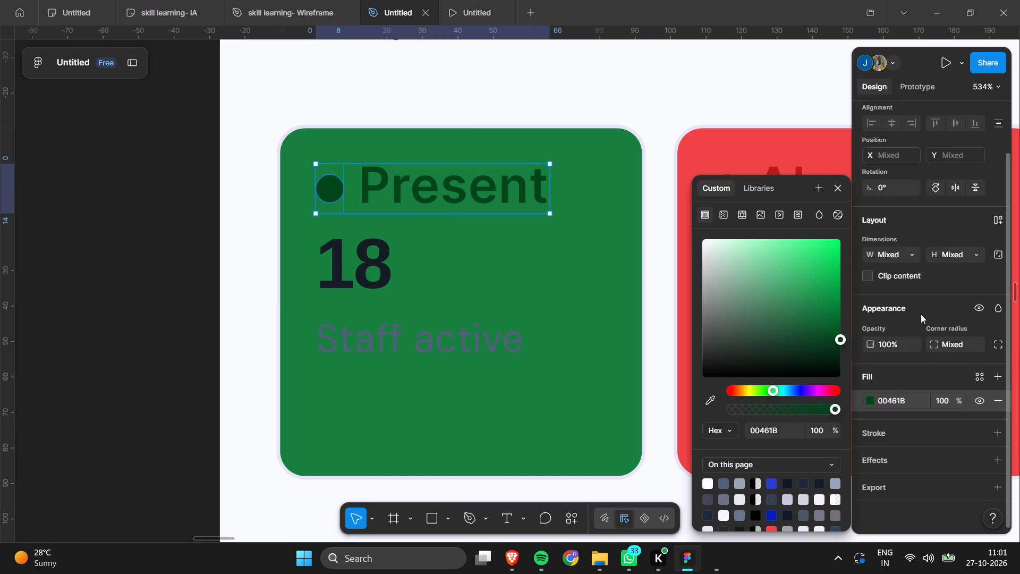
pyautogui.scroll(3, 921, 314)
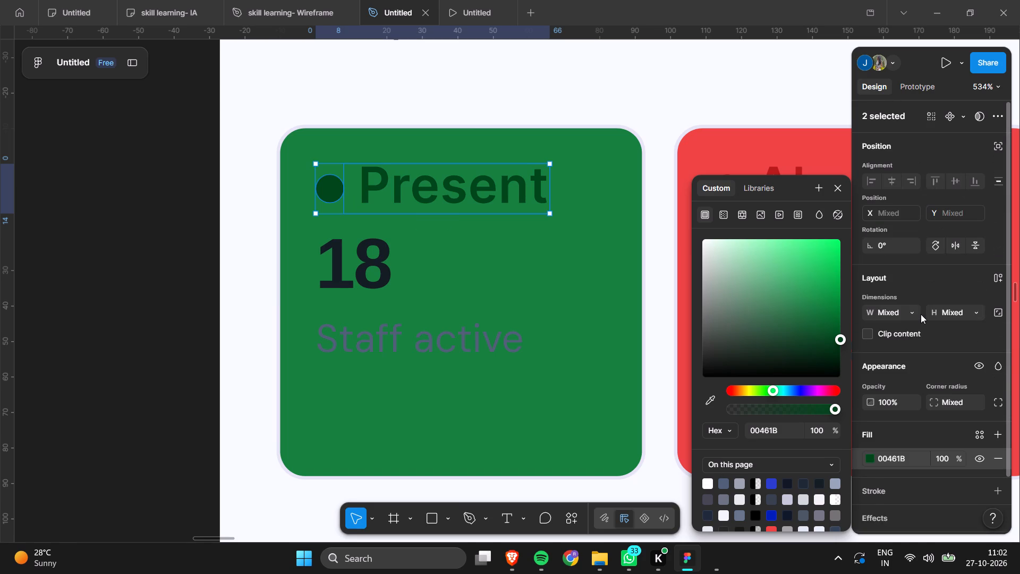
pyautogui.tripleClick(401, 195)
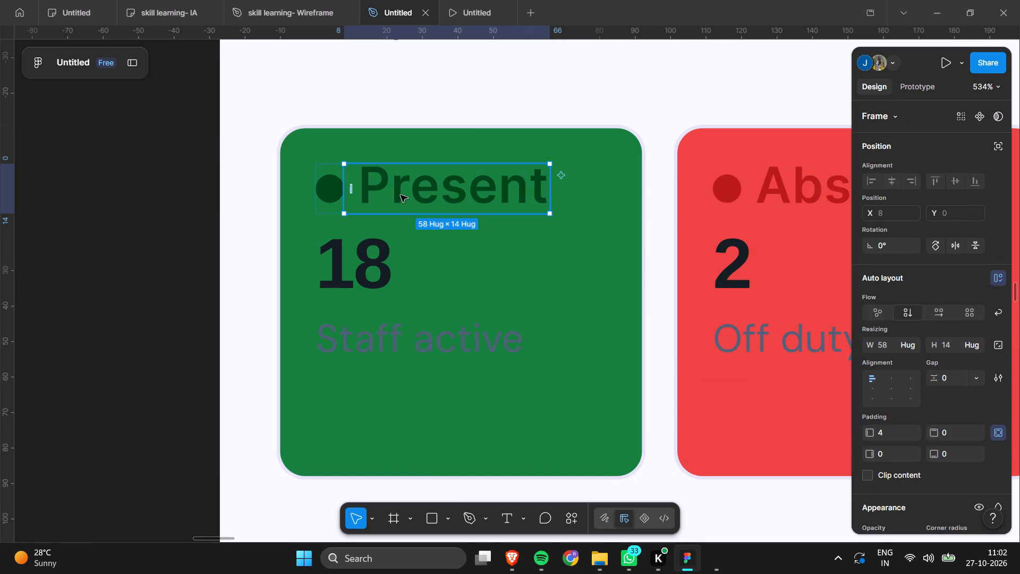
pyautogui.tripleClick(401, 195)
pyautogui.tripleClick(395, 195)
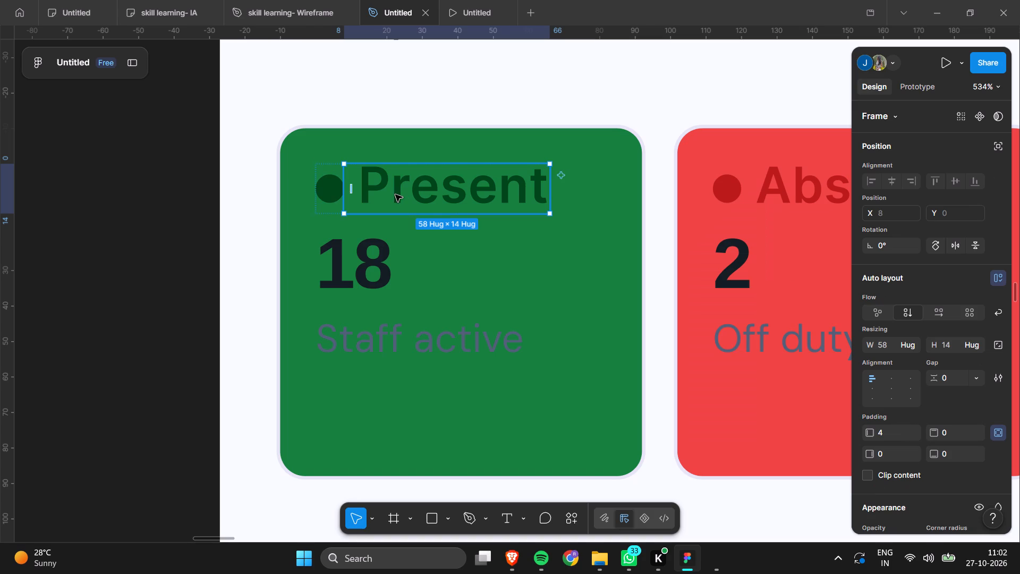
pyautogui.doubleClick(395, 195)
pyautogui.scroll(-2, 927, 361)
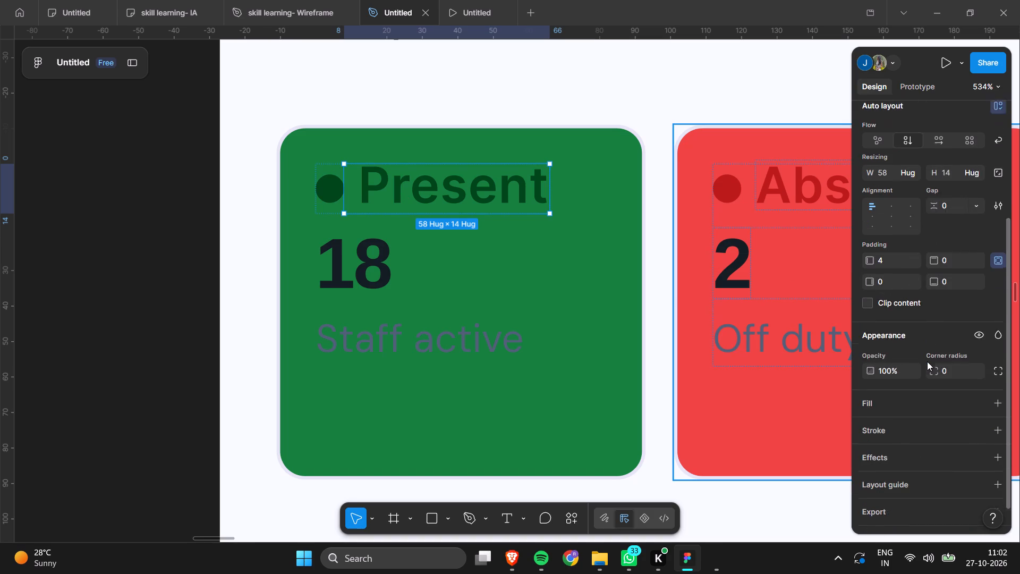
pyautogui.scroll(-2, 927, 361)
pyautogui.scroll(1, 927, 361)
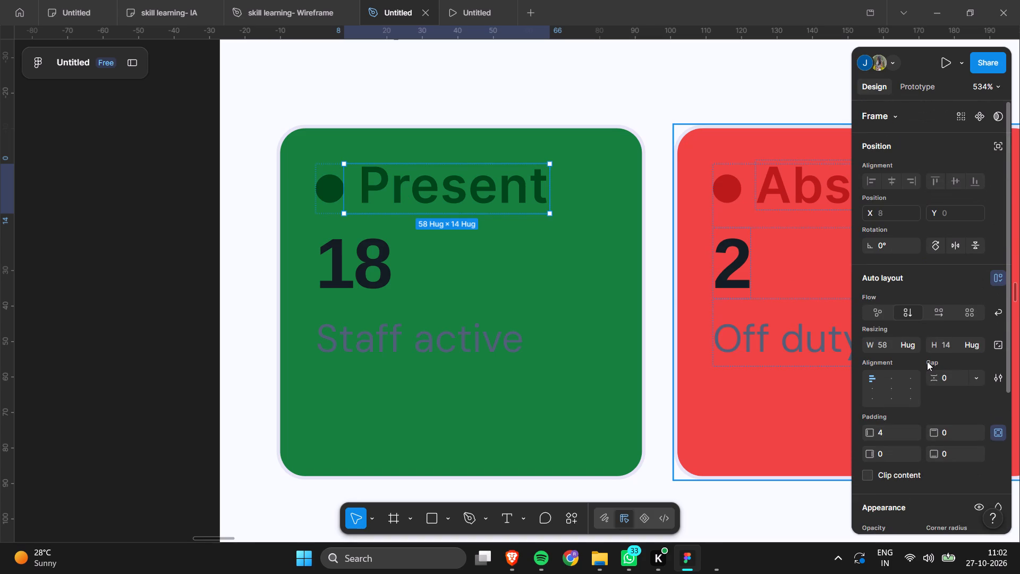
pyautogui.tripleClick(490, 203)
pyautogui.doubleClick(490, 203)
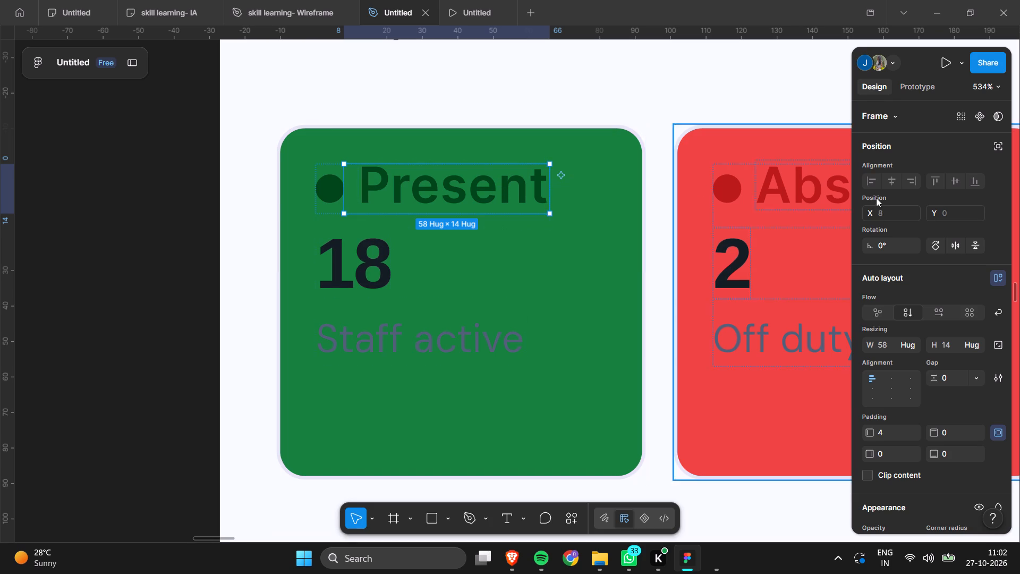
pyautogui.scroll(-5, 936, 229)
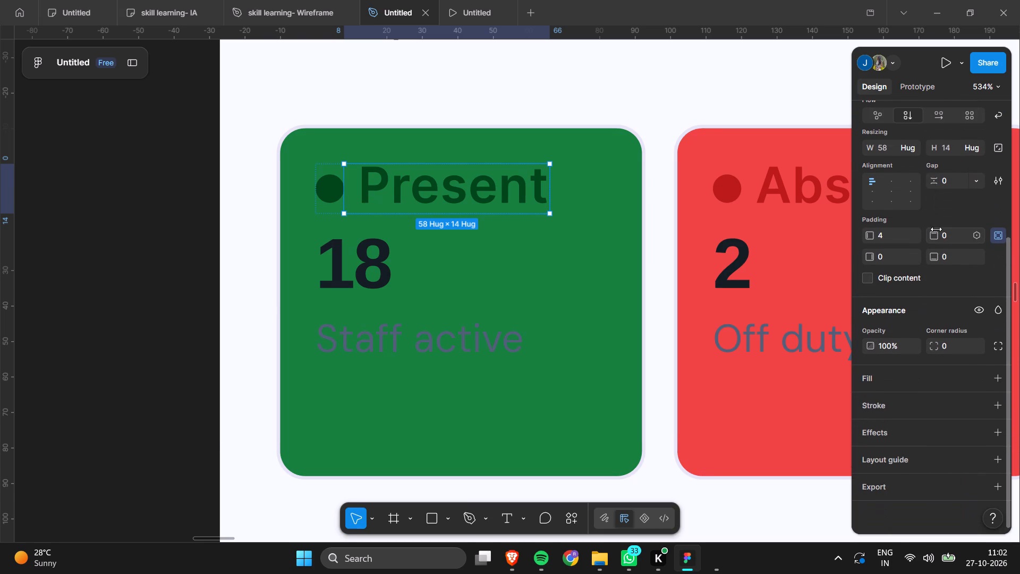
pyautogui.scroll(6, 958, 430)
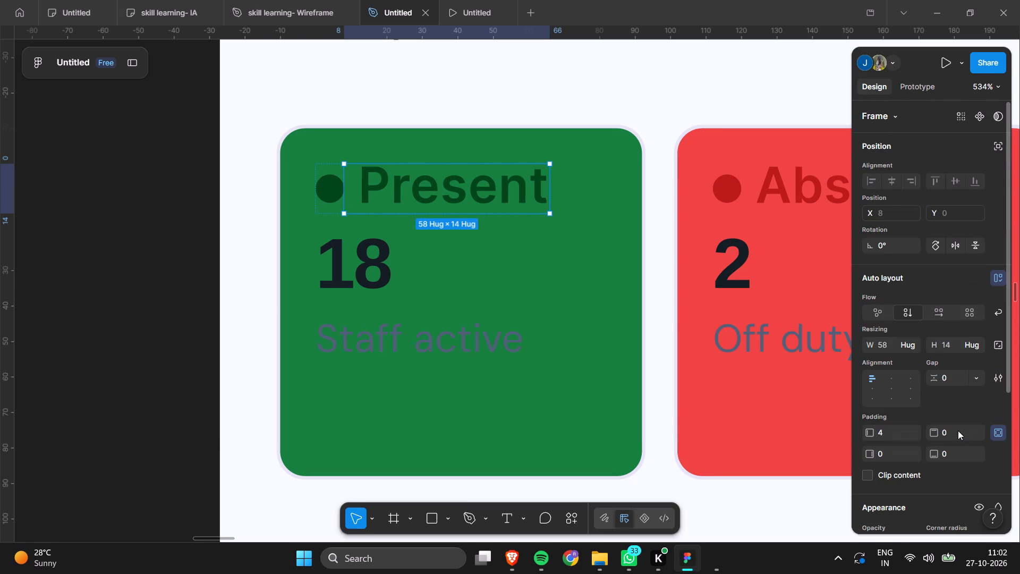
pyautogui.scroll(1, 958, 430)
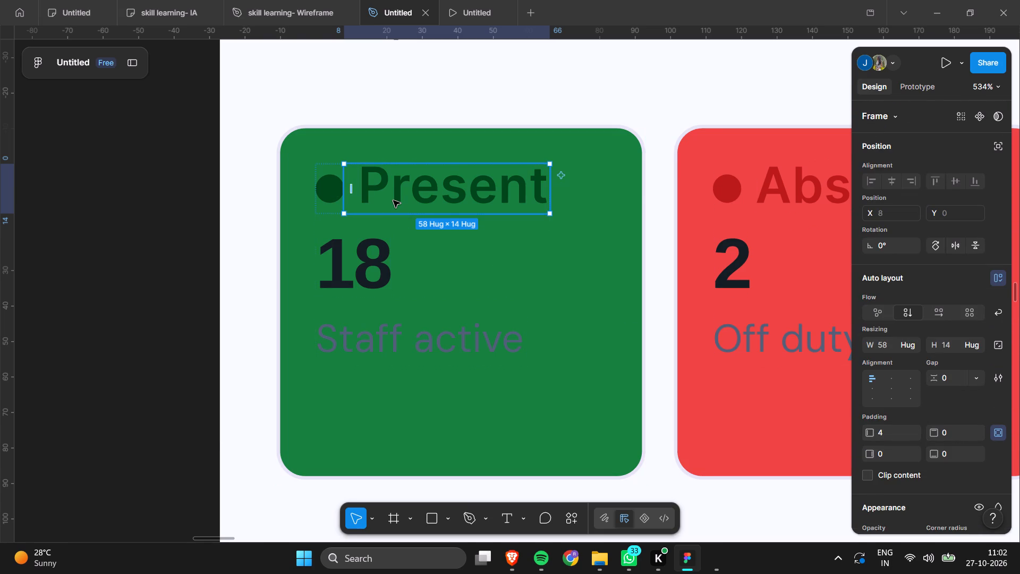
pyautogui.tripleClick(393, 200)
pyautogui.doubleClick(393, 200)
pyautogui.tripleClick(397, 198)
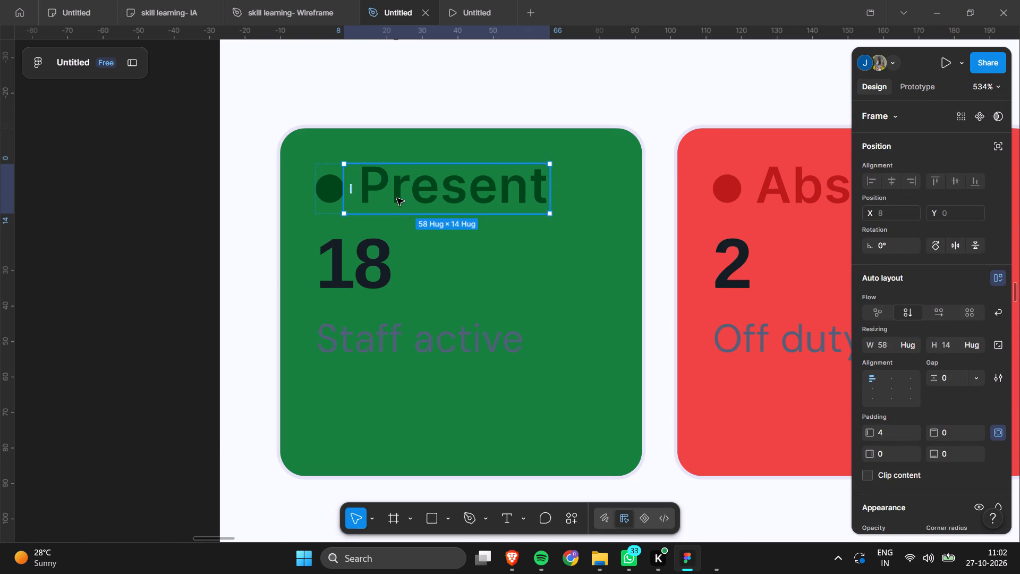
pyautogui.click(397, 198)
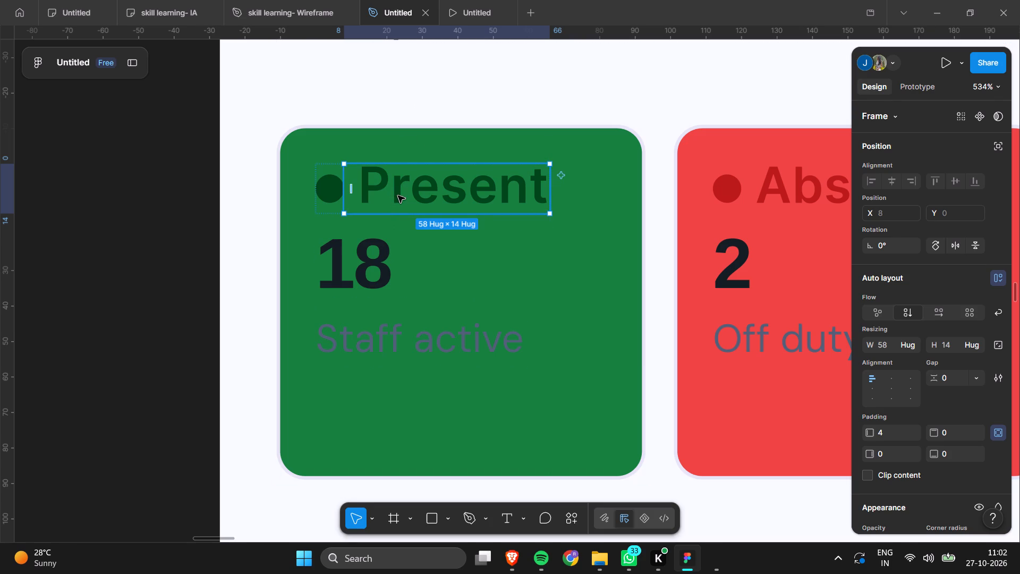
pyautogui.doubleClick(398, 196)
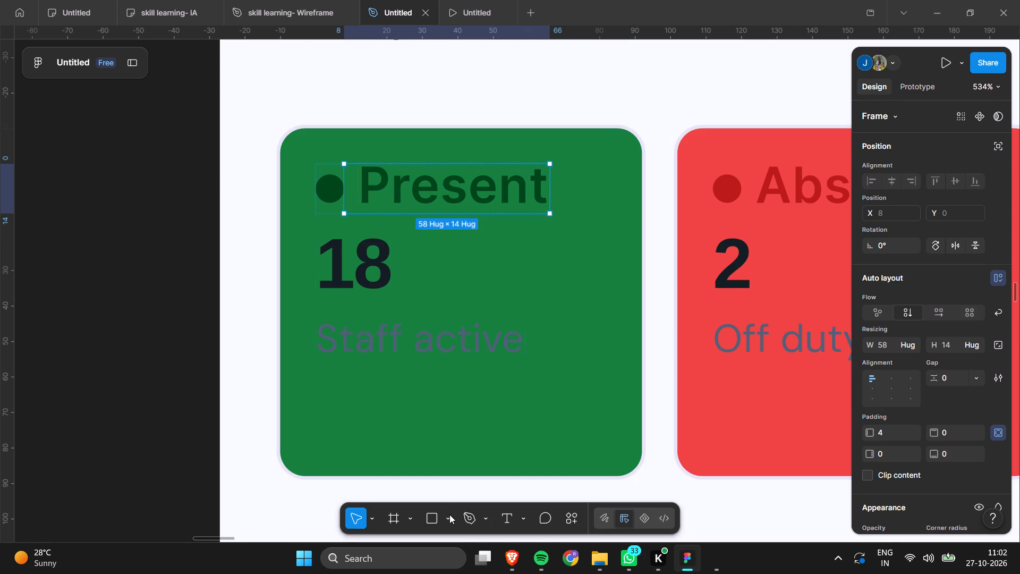
# Using the Text tool, select the Present card's label text and change its fill to the page's light grey E5E7EB.
pyautogui.click(505, 522)
pyautogui.click(525, 519)
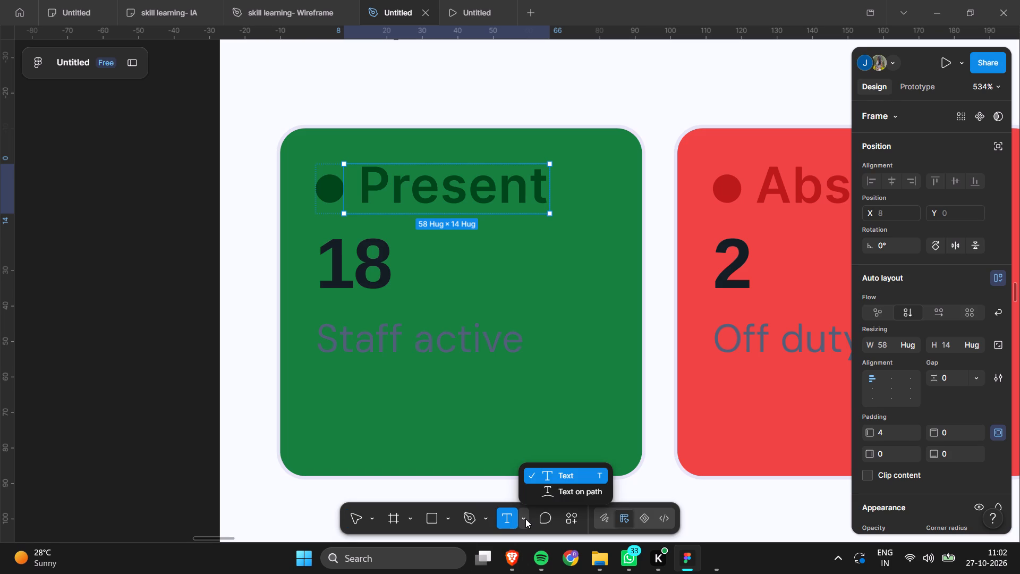
pyautogui.tripleClick(450, 196)
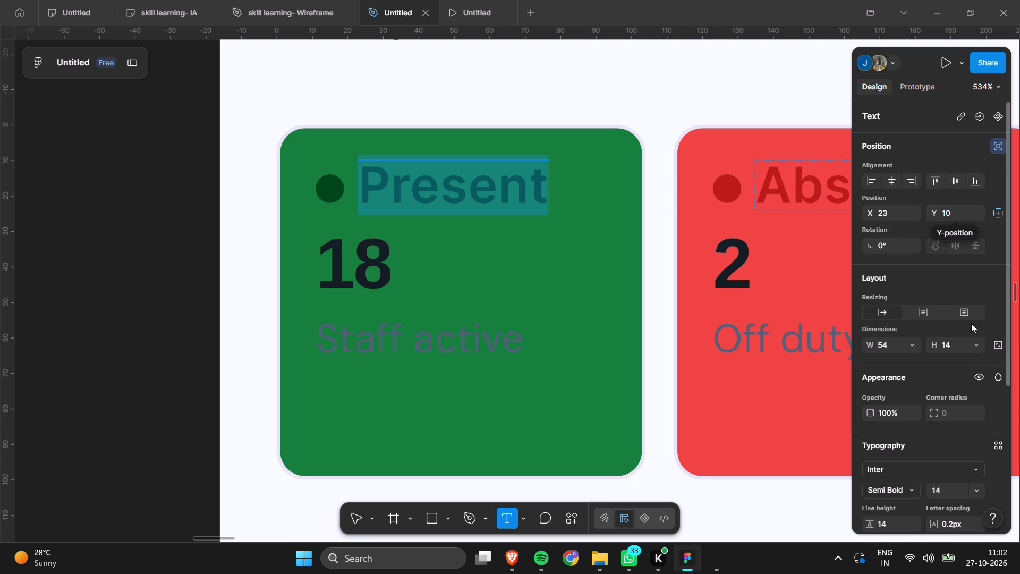
pyautogui.scroll(-6, 971, 323)
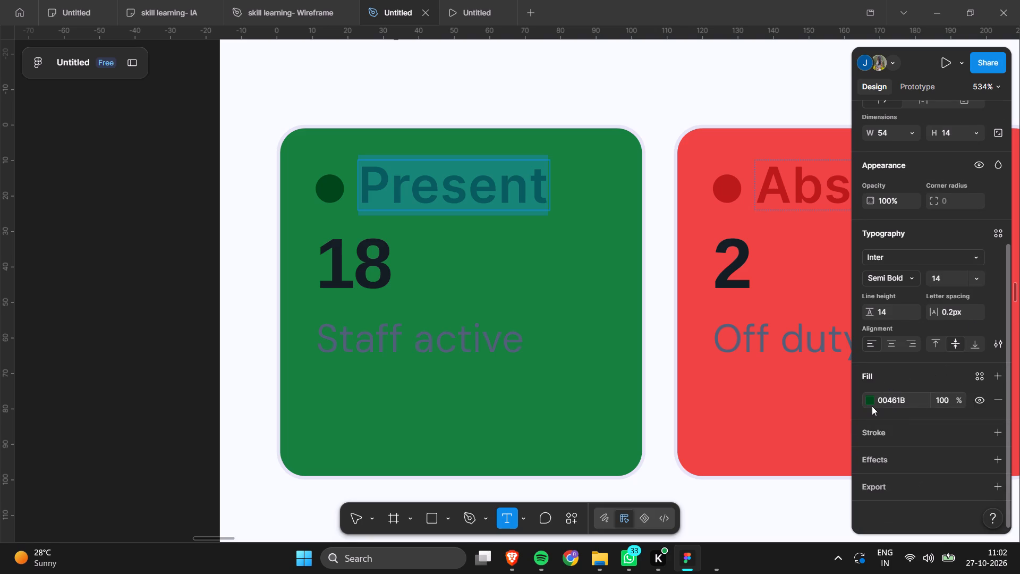
pyautogui.click(873, 406)
pyautogui.click(870, 403)
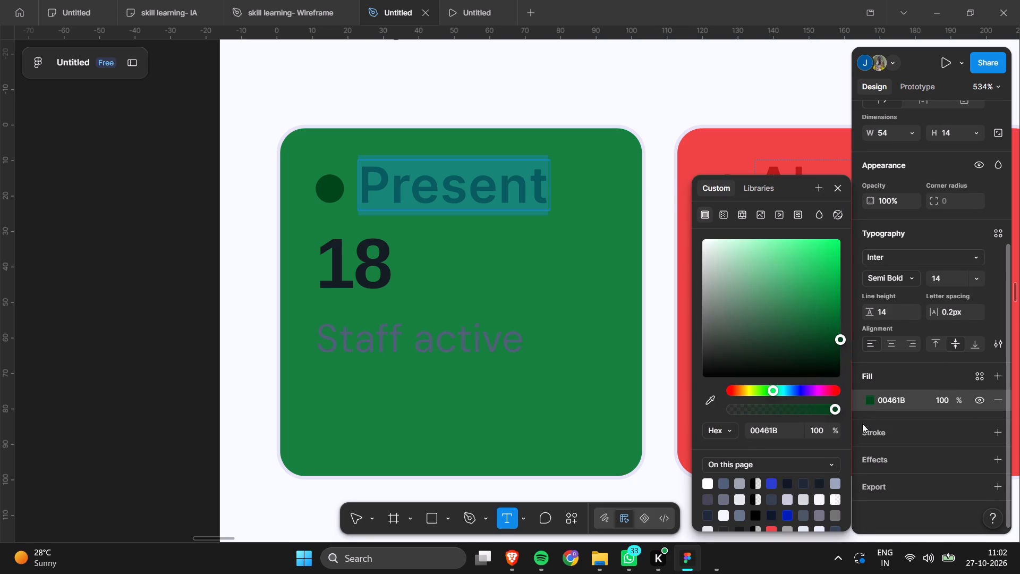
pyautogui.click(741, 500)
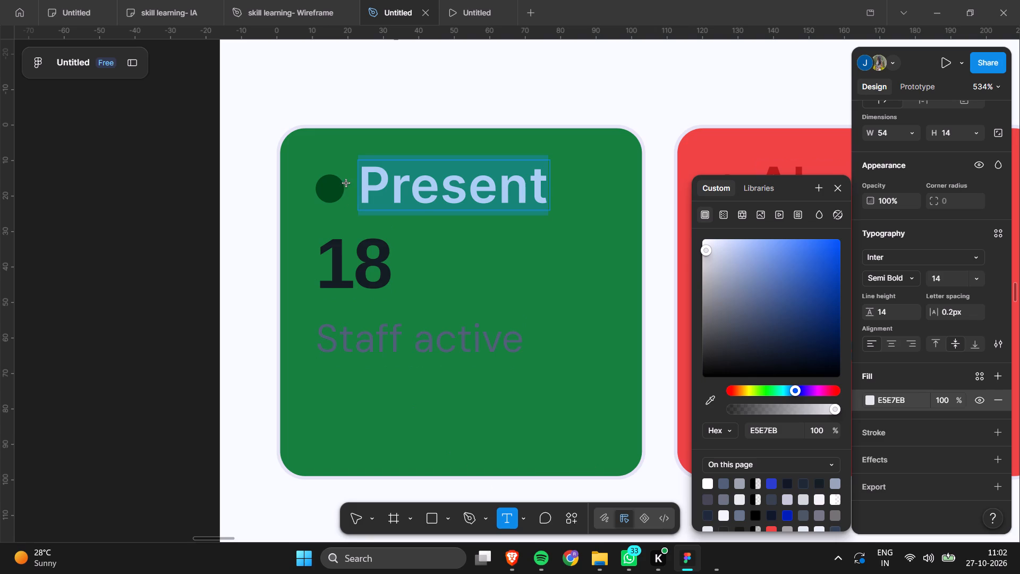
# Change the Sectors card's label text fill to the page's white FFFFFF.
pyautogui.hscroll(-6, 586, 187)
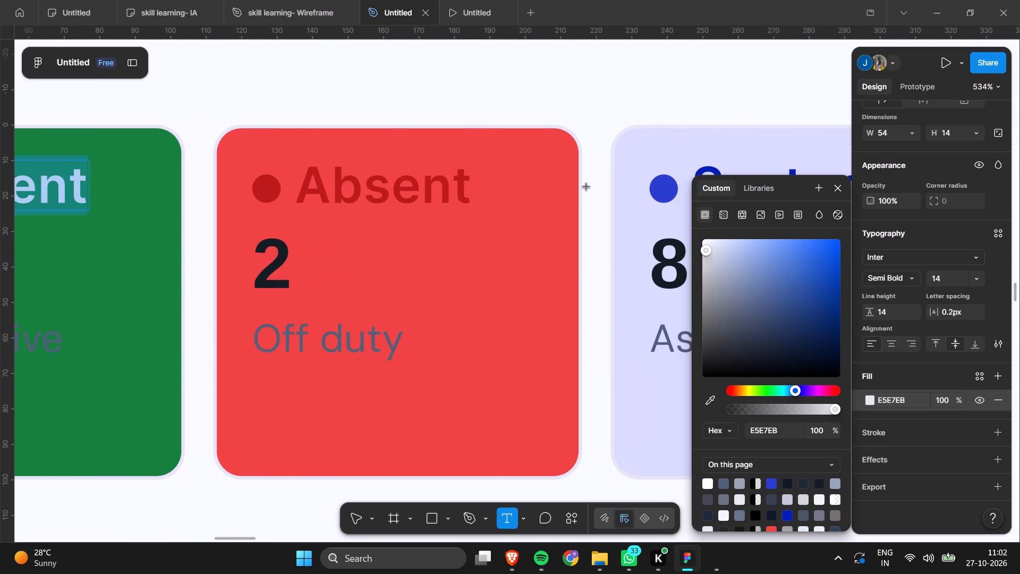
pyautogui.tripleClick(401, 192)
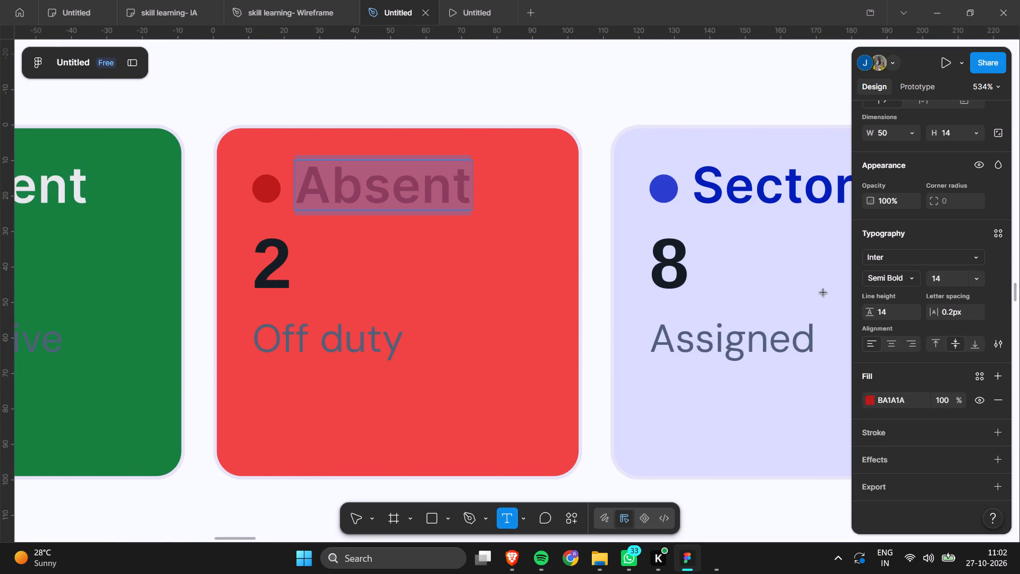
pyautogui.keyDown('shift'); pyautogui.doubleClick(741, 180); pyautogui.keyUp('shift')
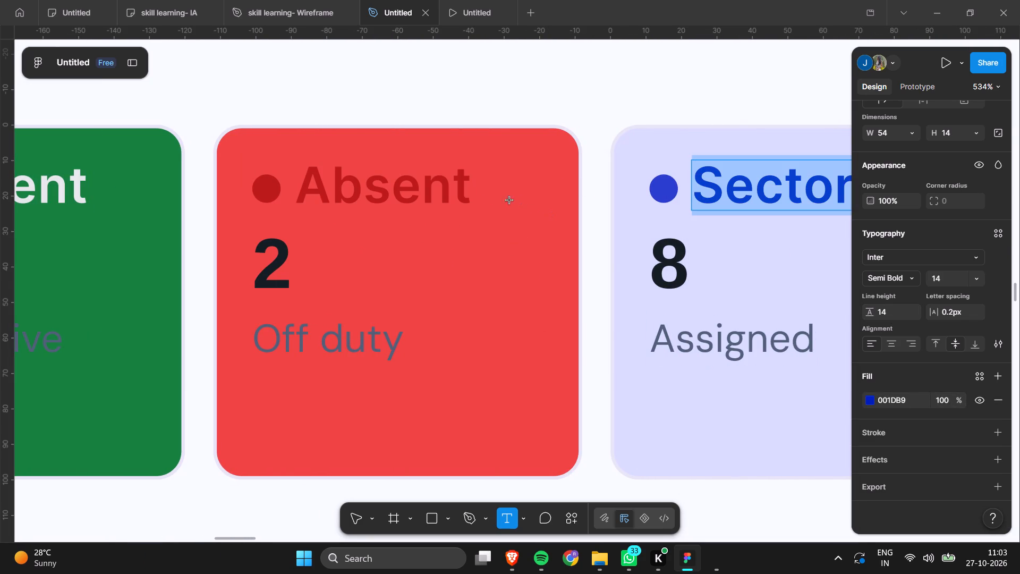
pyautogui.click(870, 403)
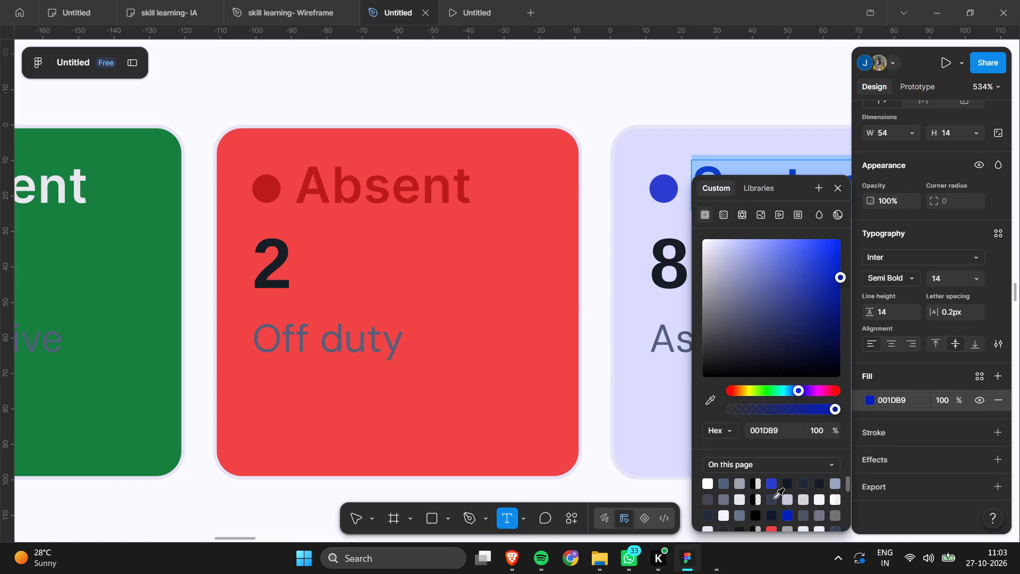
pyautogui.click(706, 480)
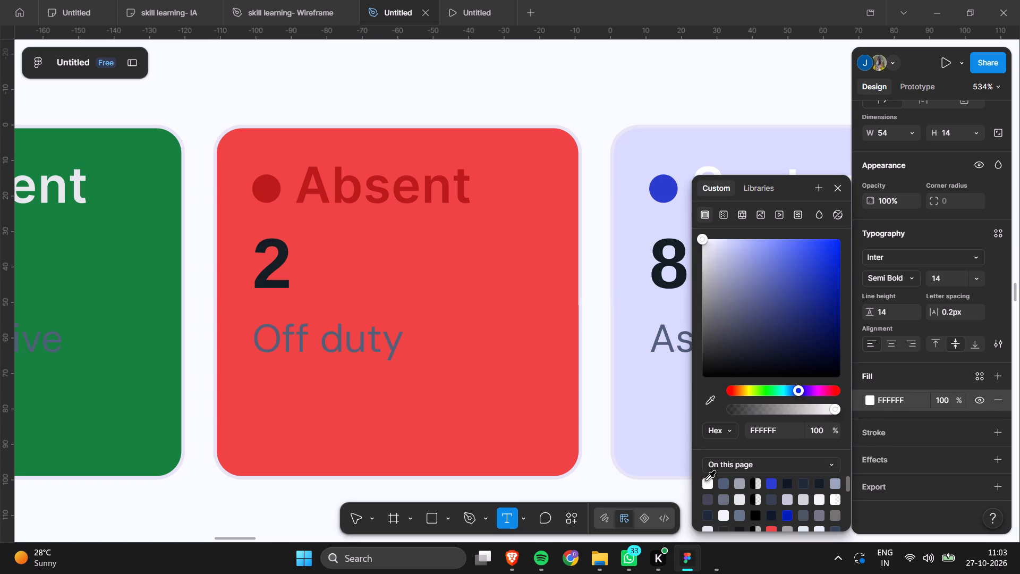
# Change the Absent card's label text fill to the page's white FFFFFF.
pyautogui.tripleClick(411, 190)
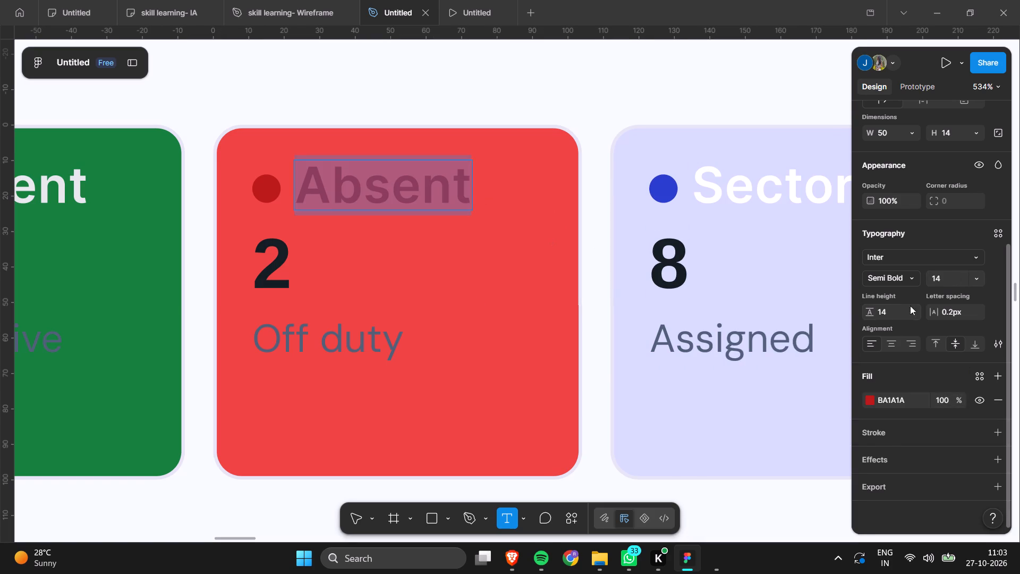
pyautogui.click(863, 399)
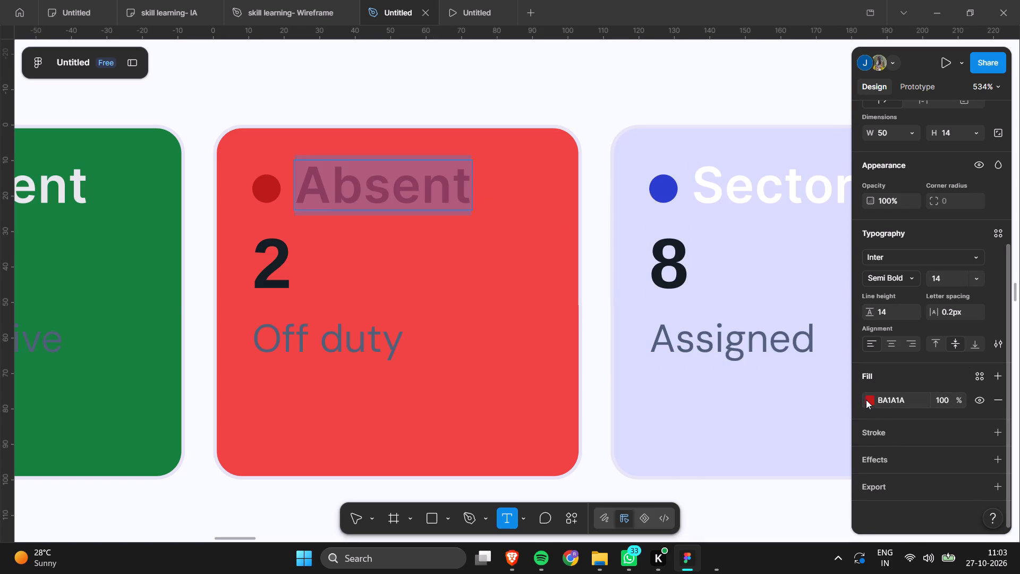
pyautogui.click(866, 400)
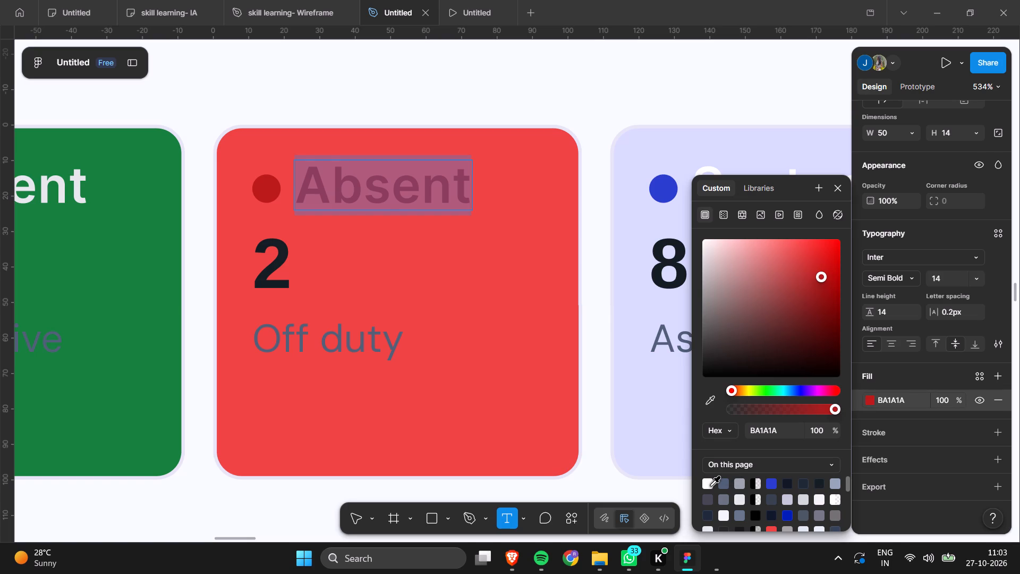
pyautogui.click(711, 486)
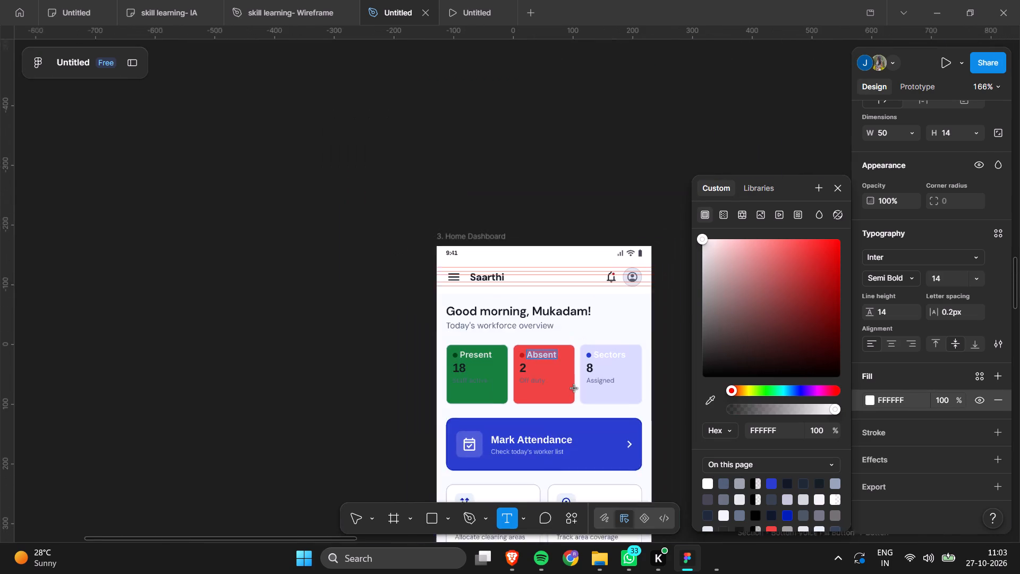
# Compare the recoloured cards in the duplicate dashboard with the original Home Dashboard below it.
pyautogui.scroll(-4, 574, 389)
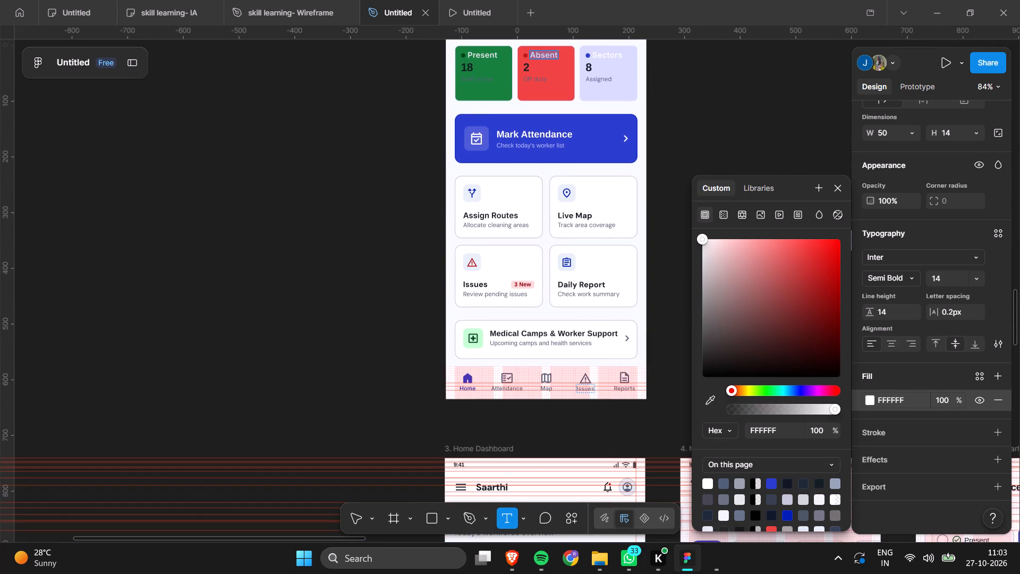
pyautogui.scroll(-8, 574, 389)
pyautogui.scroll(1, 574, 389)
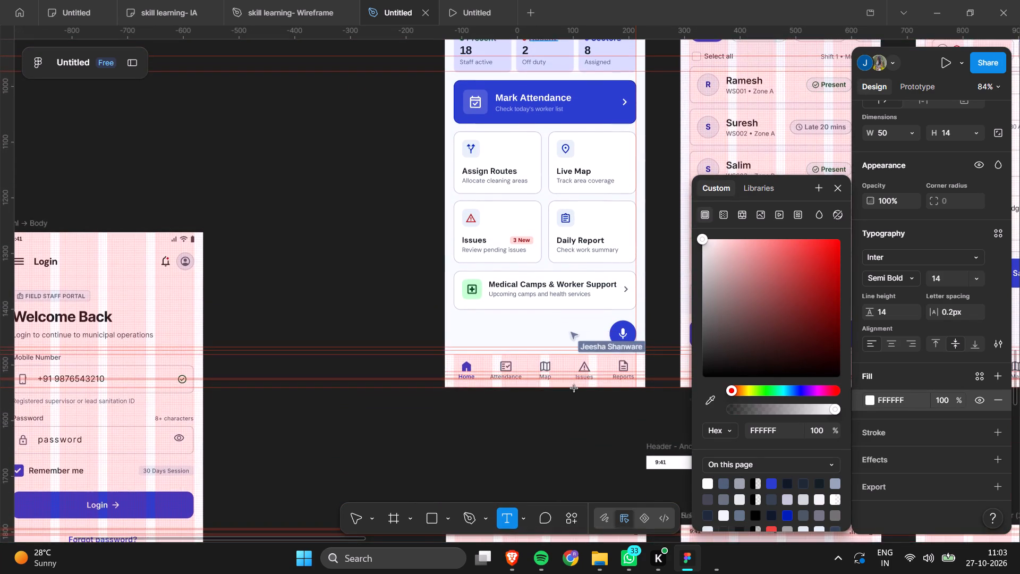
pyautogui.scroll(5, 574, 389)
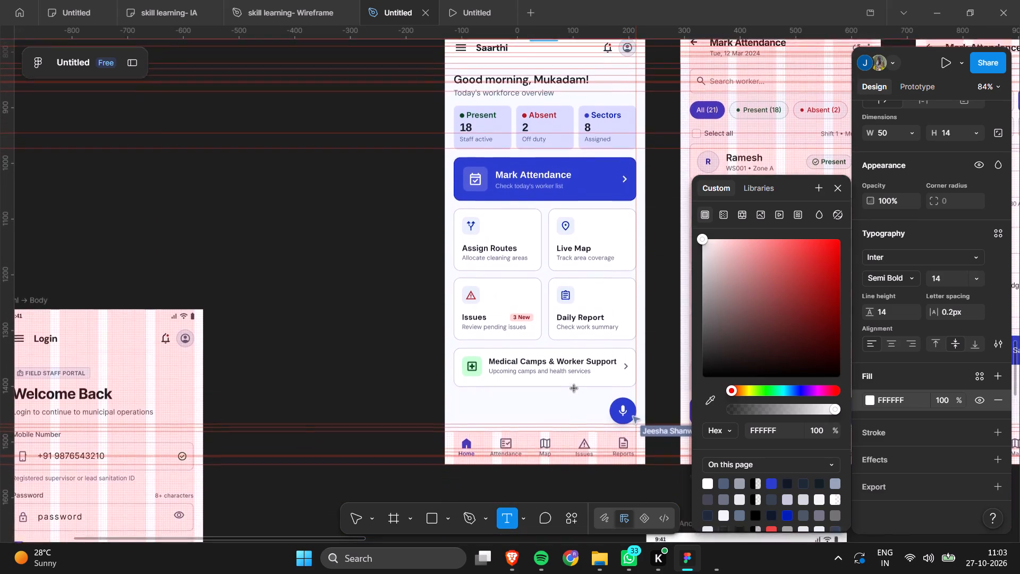
pyautogui.scroll(3, 574, 389)
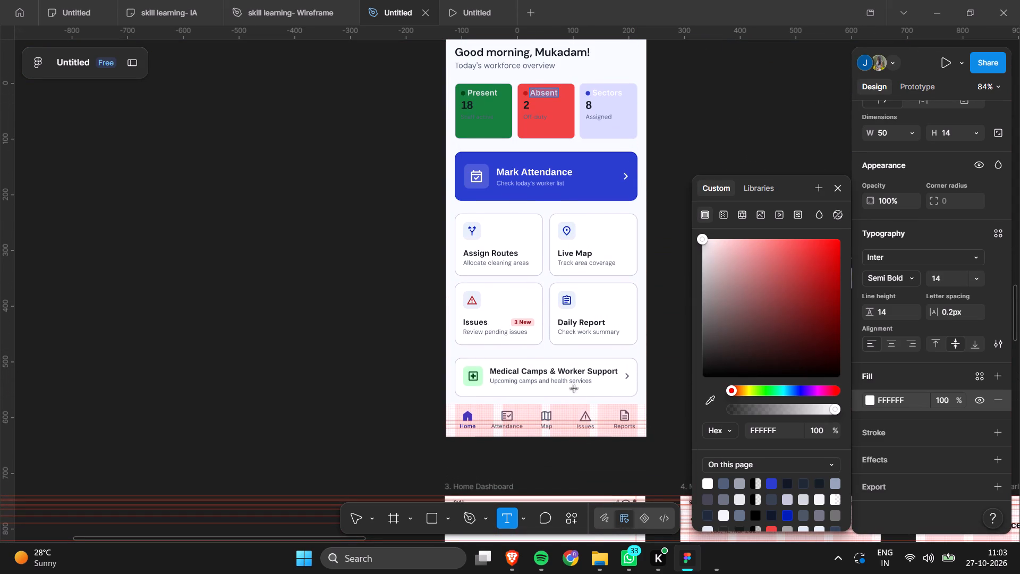
# Change the fill of the status dot beside the Present label to the page's white FFFFFF.
pyautogui.scroll(3, 581, 114)
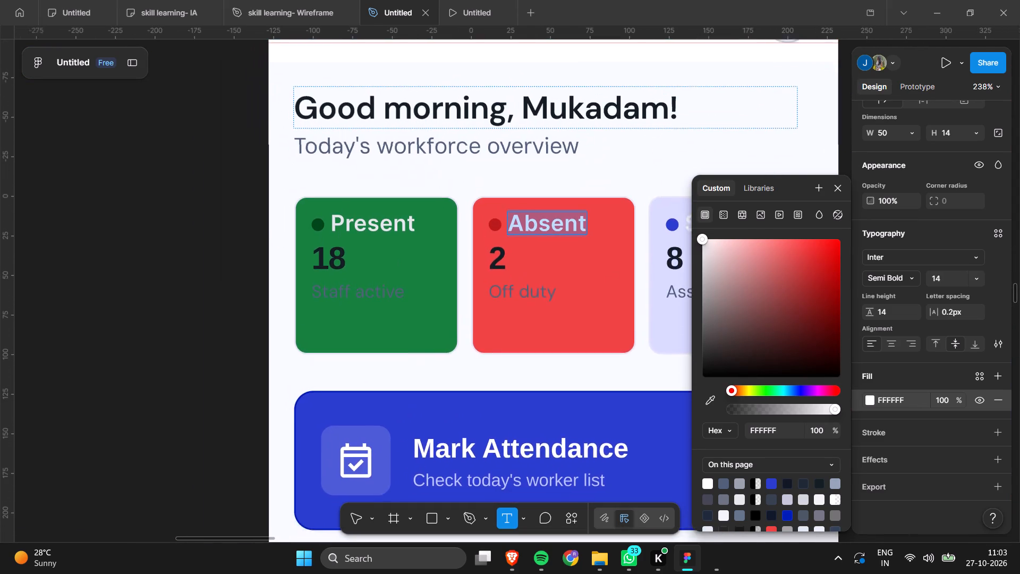
pyautogui.scroll(-2, 581, 114)
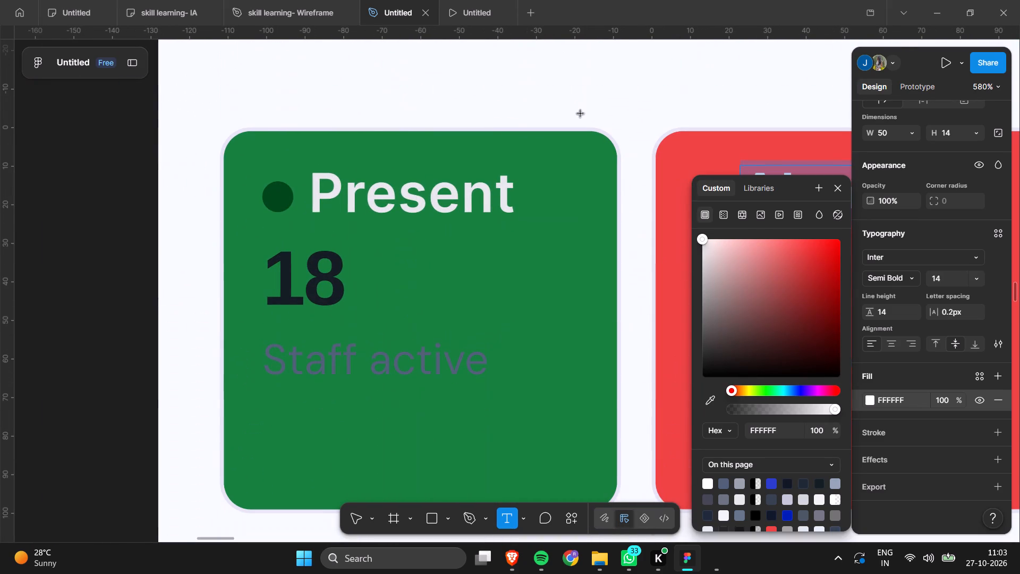
pyautogui.press('v')
pyautogui.click(361, 521)
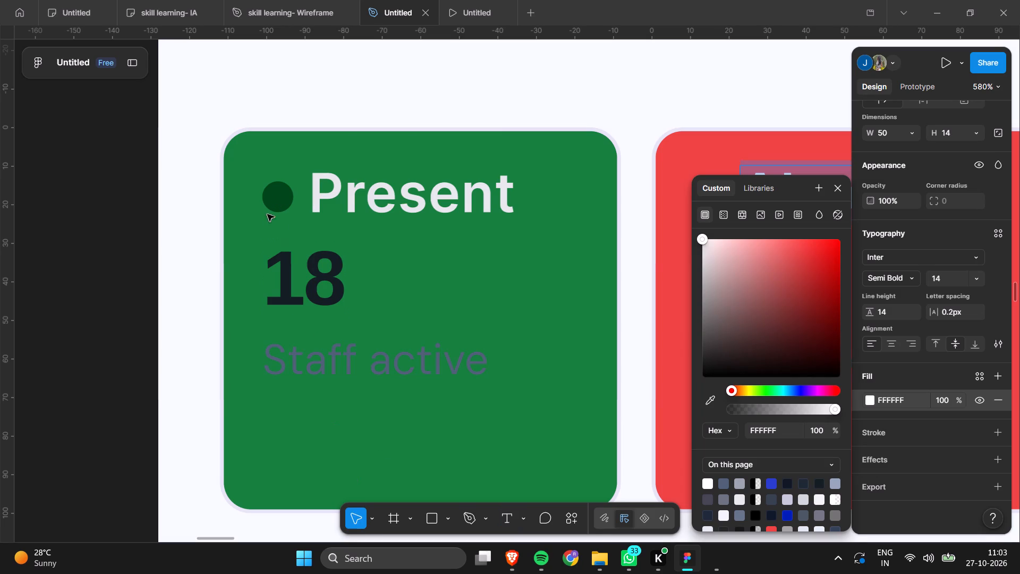
pyautogui.tripleClick(275, 200)
pyautogui.tripleClick(275, 200)
pyautogui.doubleClick(275, 200)
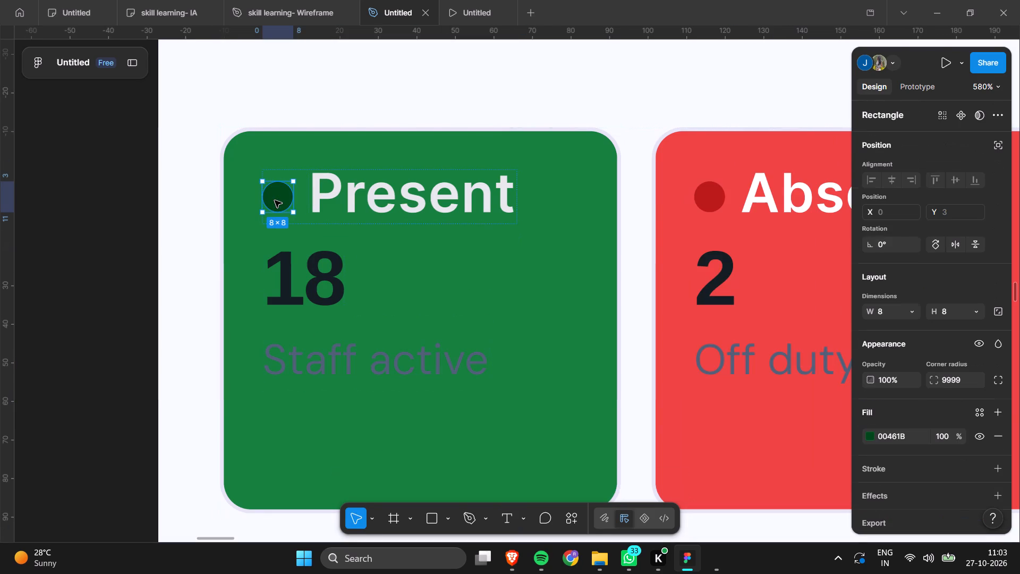
pyautogui.click(873, 432)
pyautogui.click(705, 481)
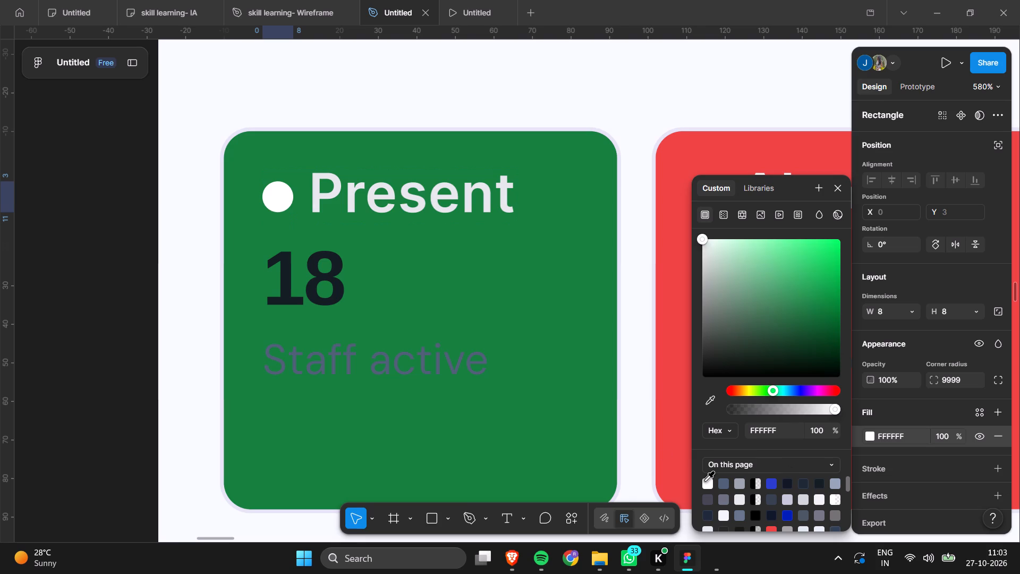
# Change the fill of the status dot beside the Absent label to the page's white FFFFFF.
pyautogui.hscroll(-4, 509, 285)
pyautogui.tripleClick(410, 205)
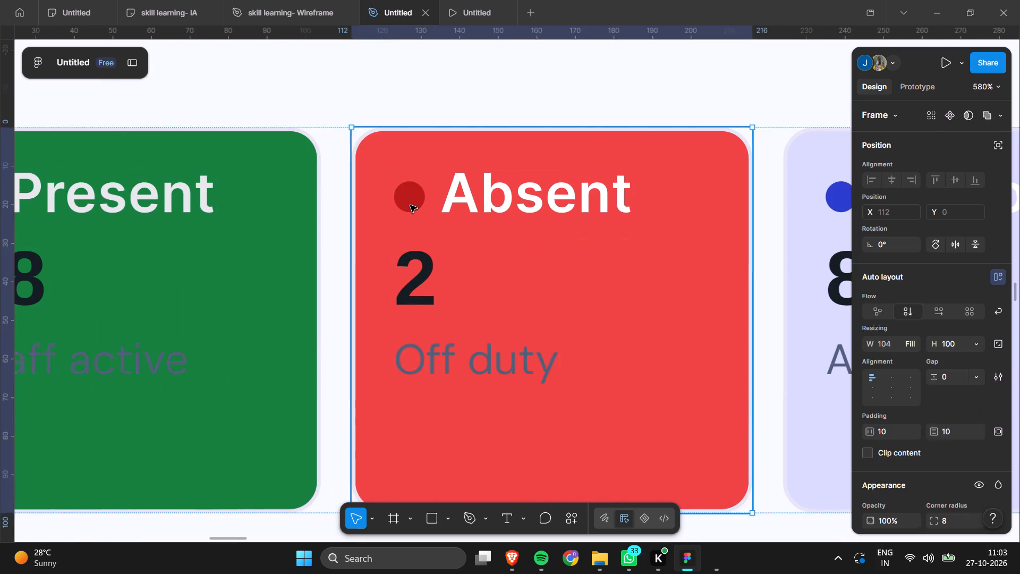
pyautogui.tripleClick(410, 205)
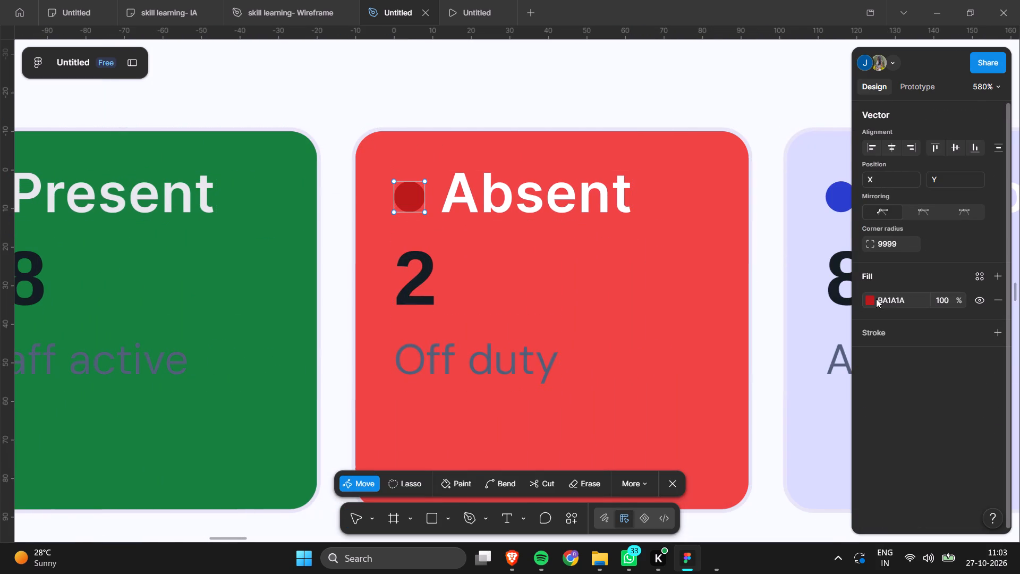
pyautogui.click(875, 299)
pyautogui.click(864, 300)
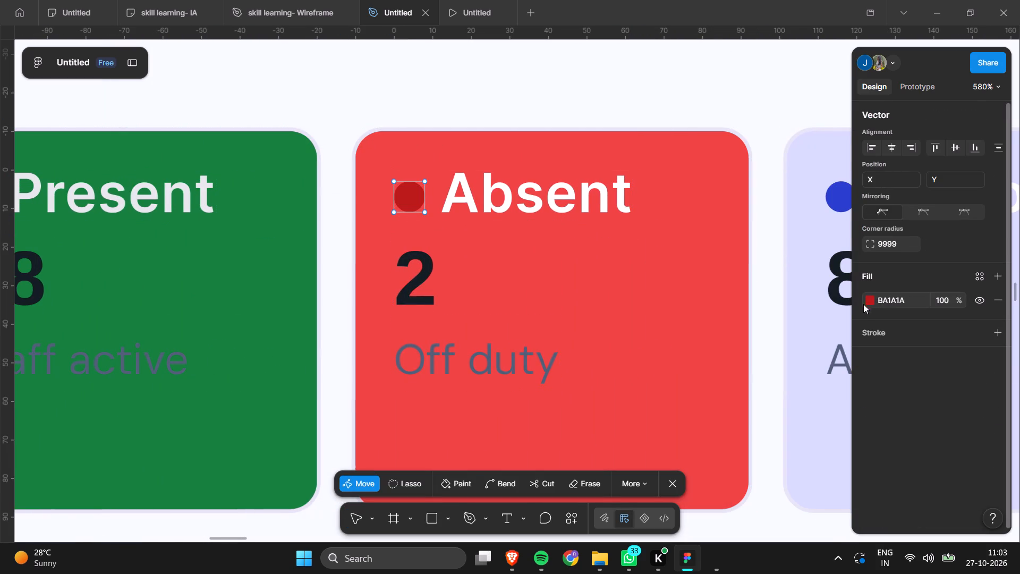
pyautogui.click(865, 300)
pyautogui.click(872, 302)
pyautogui.click(708, 480)
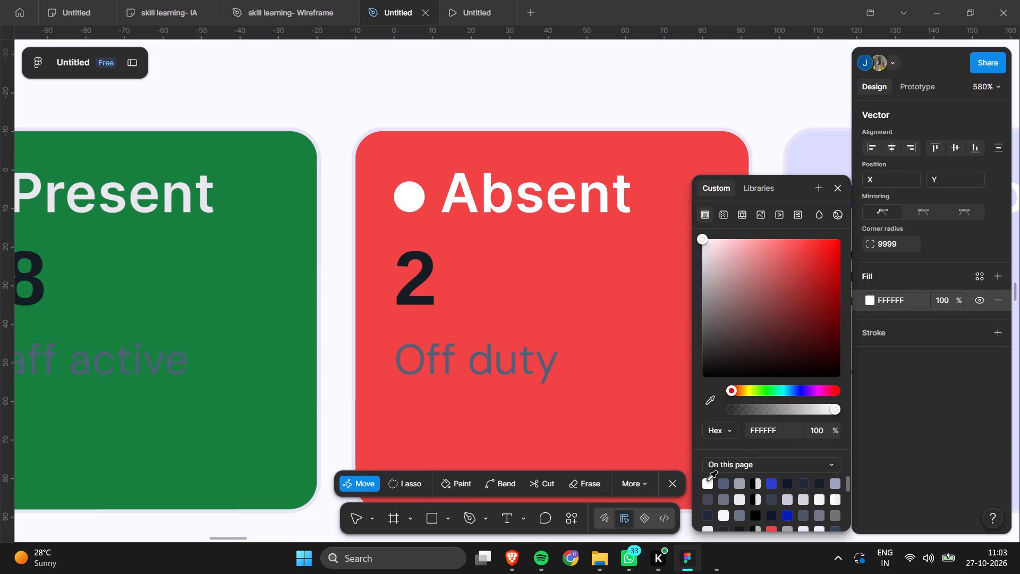
# Change the fill of the status dot beside the Sectors label to the page's white FFFFFF.
pyautogui.hscroll(-4, 562, 305)
pyautogui.tripleClick(559, 195)
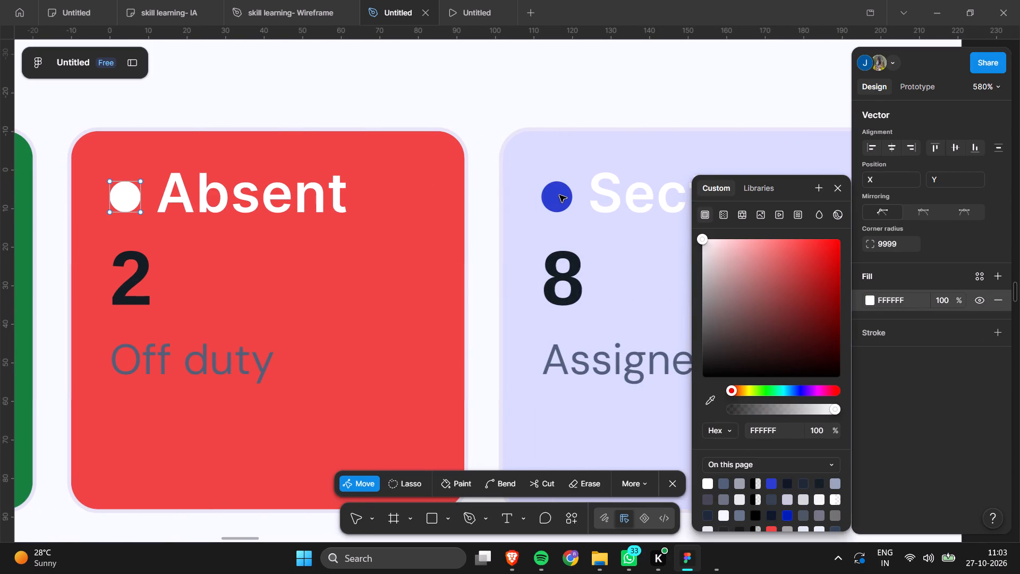
pyautogui.click(559, 195)
pyautogui.click(559, 195)
pyautogui.tripleClick(559, 195)
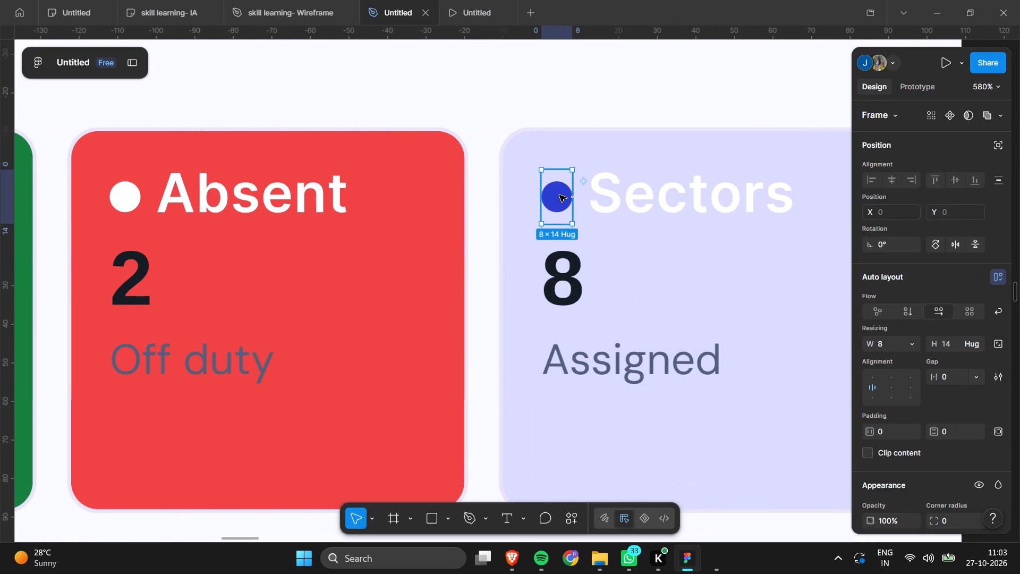
pyautogui.click(869, 435)
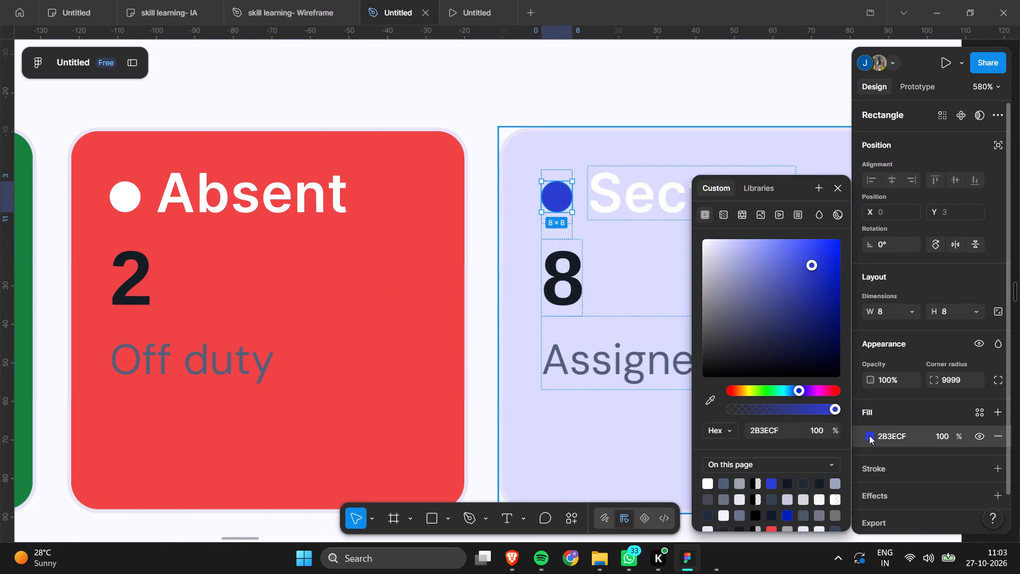
pyautogui.click(707, 402)
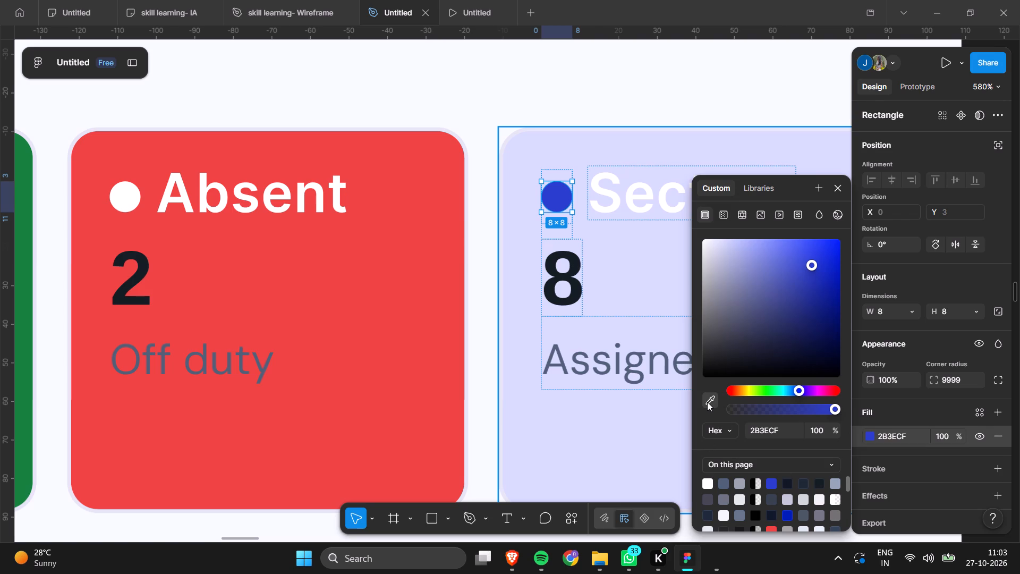
pyautogui.click(706, 483)
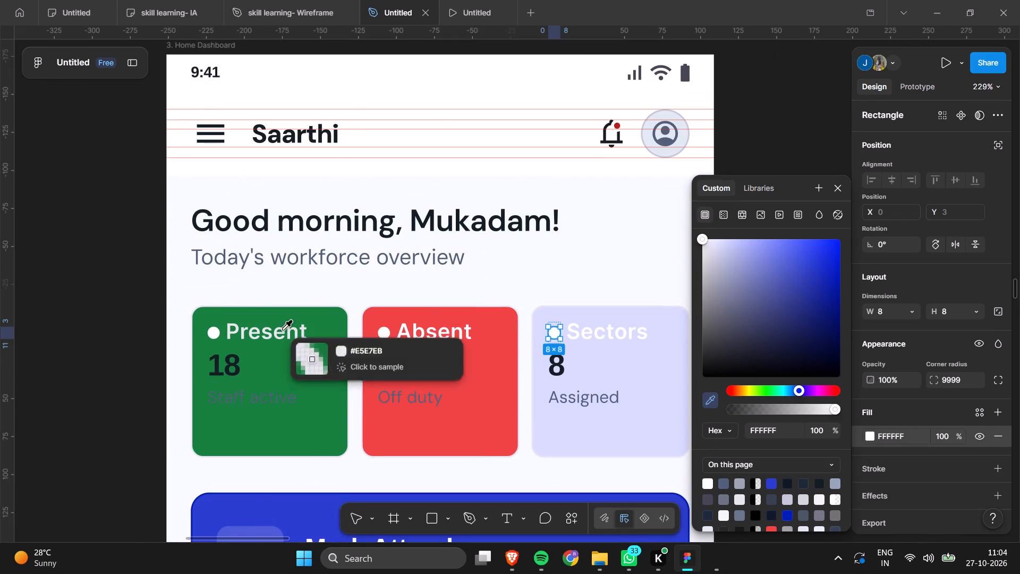
pyautogui.click(354, 524)
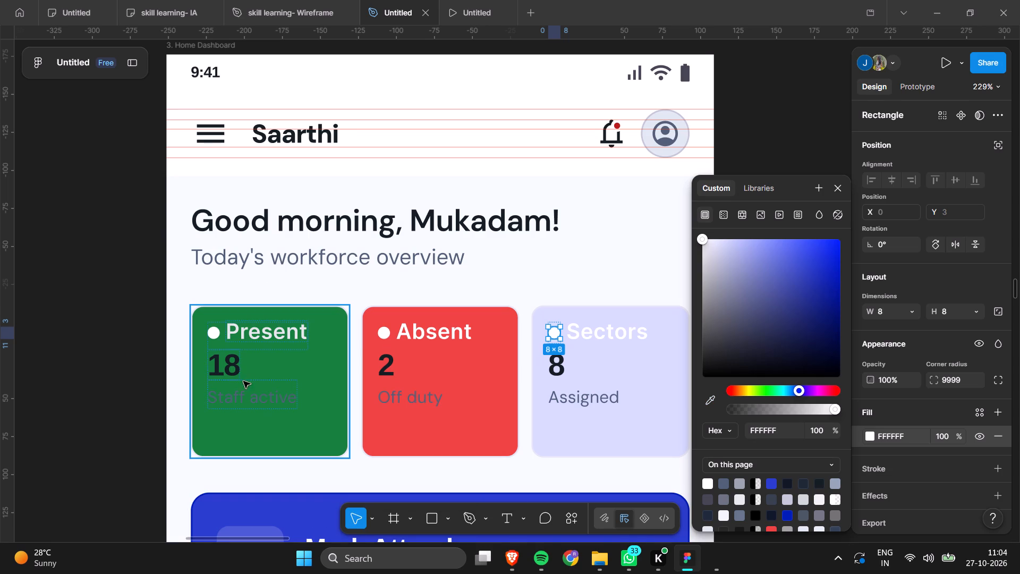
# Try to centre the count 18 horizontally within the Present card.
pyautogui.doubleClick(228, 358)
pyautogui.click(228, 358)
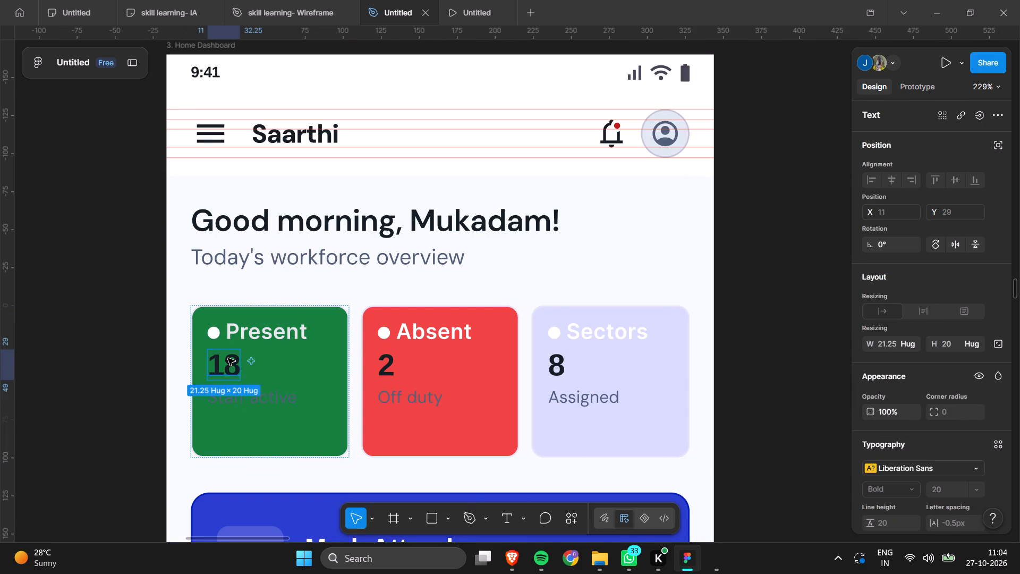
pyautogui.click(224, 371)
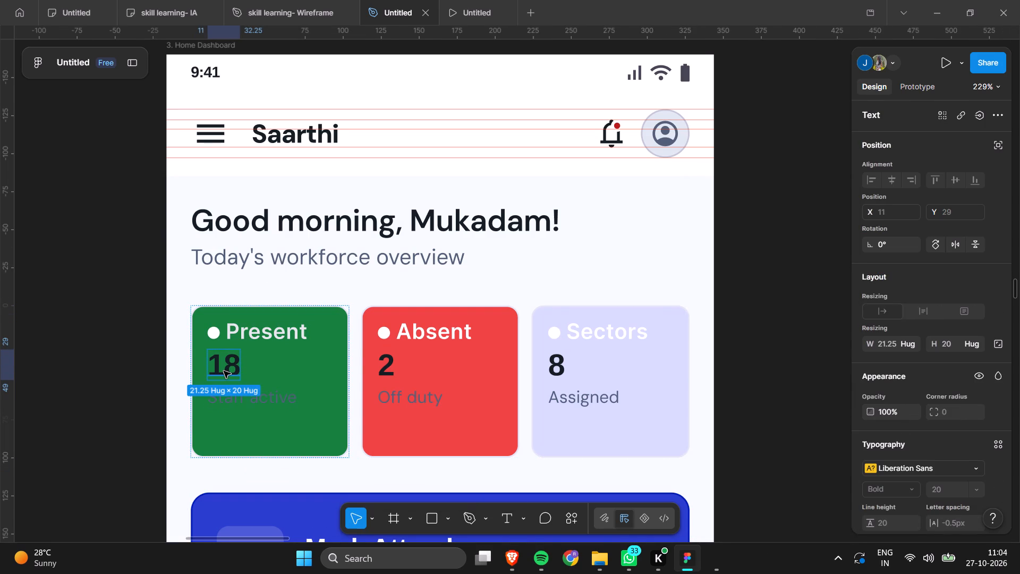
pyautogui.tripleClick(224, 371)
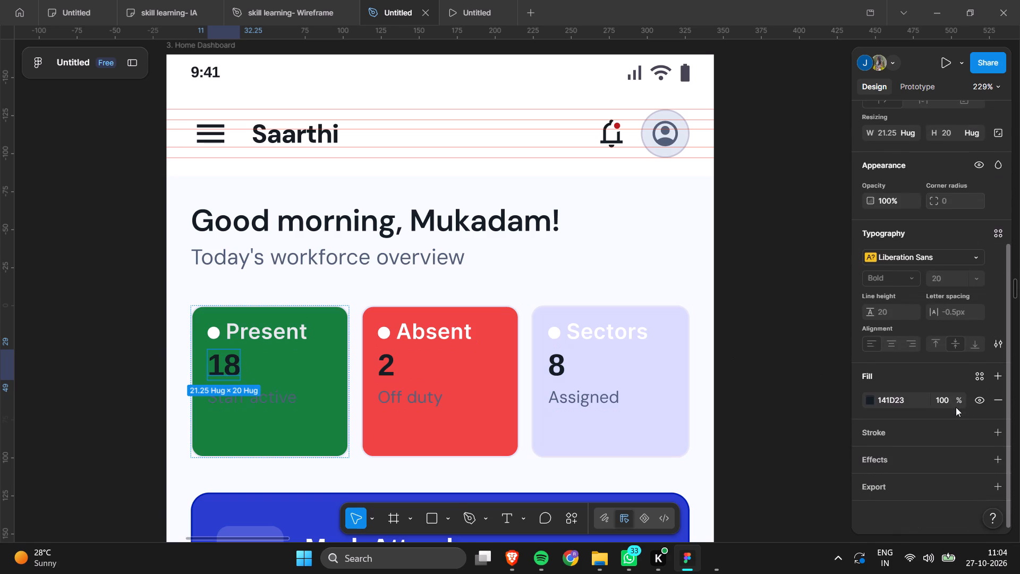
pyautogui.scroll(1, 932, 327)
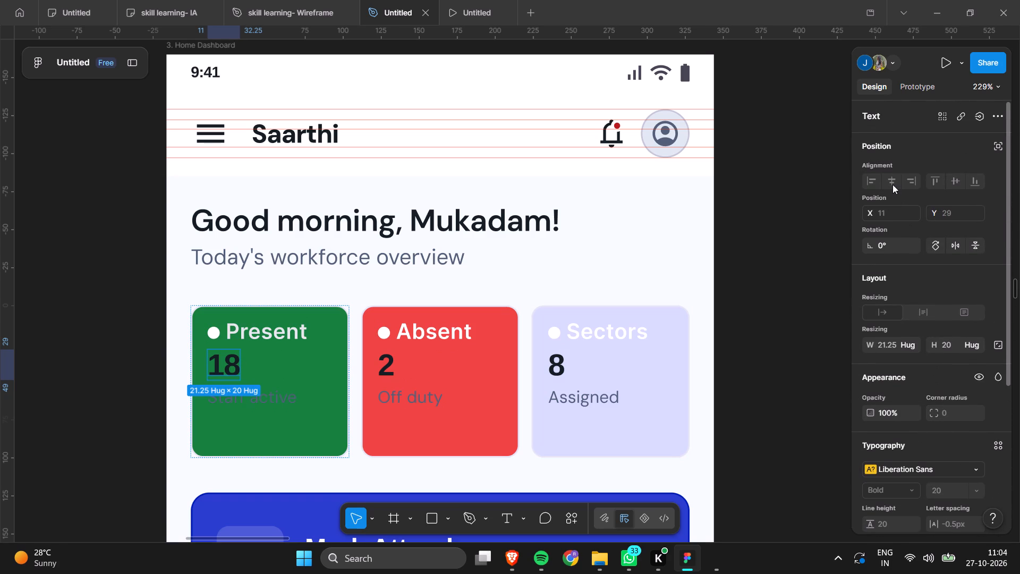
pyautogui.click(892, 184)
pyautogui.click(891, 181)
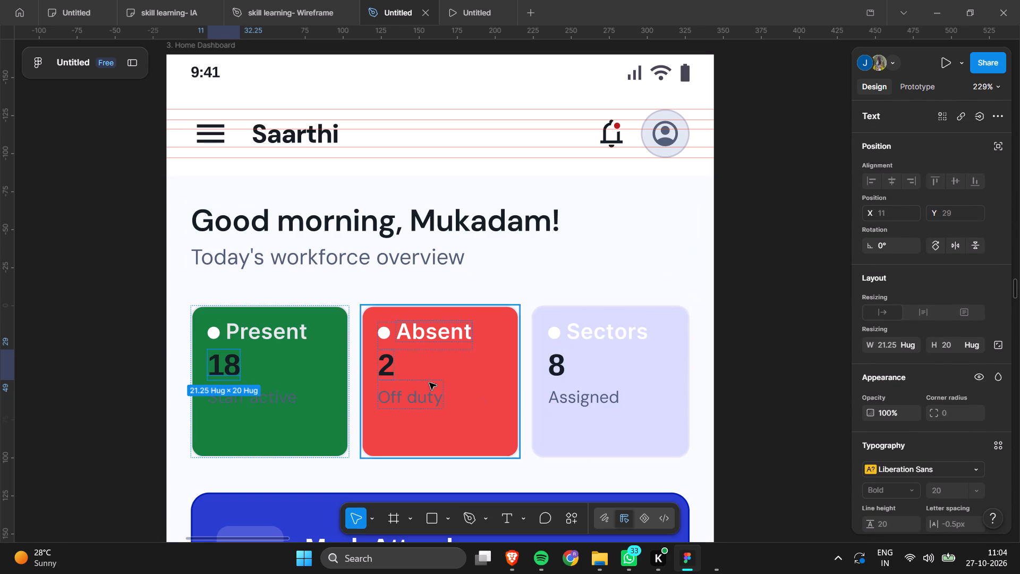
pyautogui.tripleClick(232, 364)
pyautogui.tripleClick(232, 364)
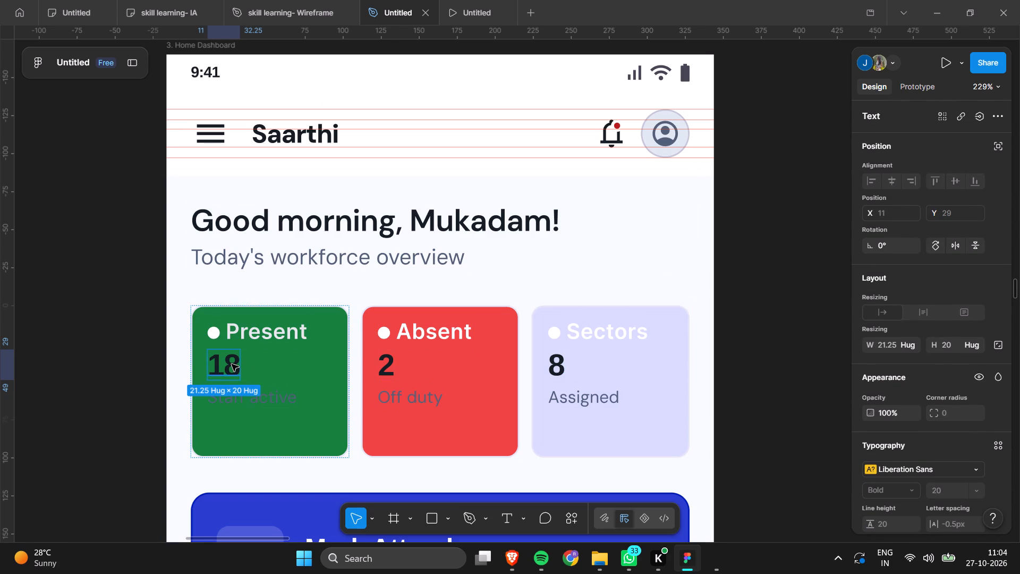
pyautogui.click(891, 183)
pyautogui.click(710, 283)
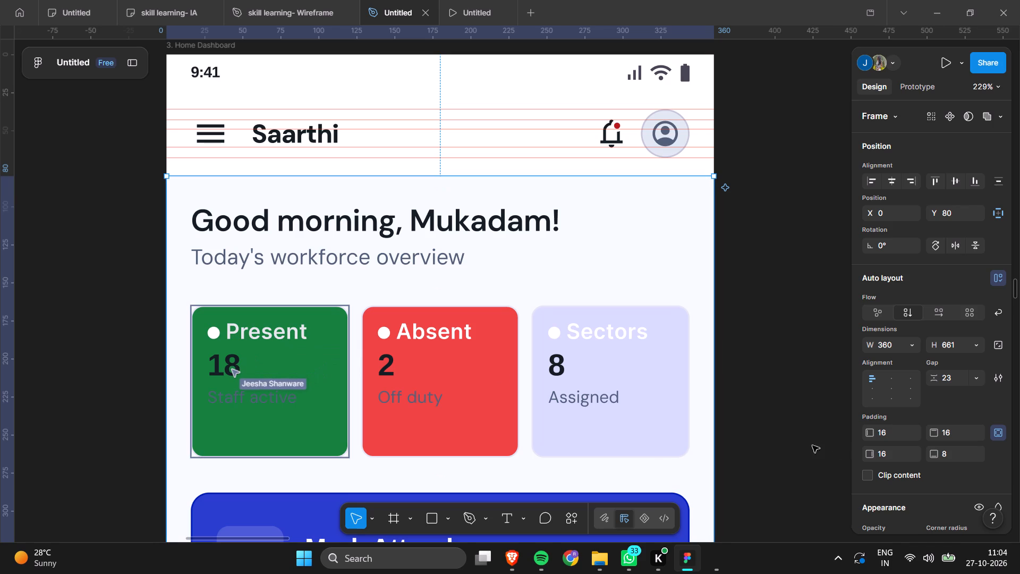
# Change the Sectors card's background fill to the page's blue 3B82F6.
pyautogui.tripleClick(655, 434)
pyautogui.click(655, 434)
pyautogui.click(655, 434)
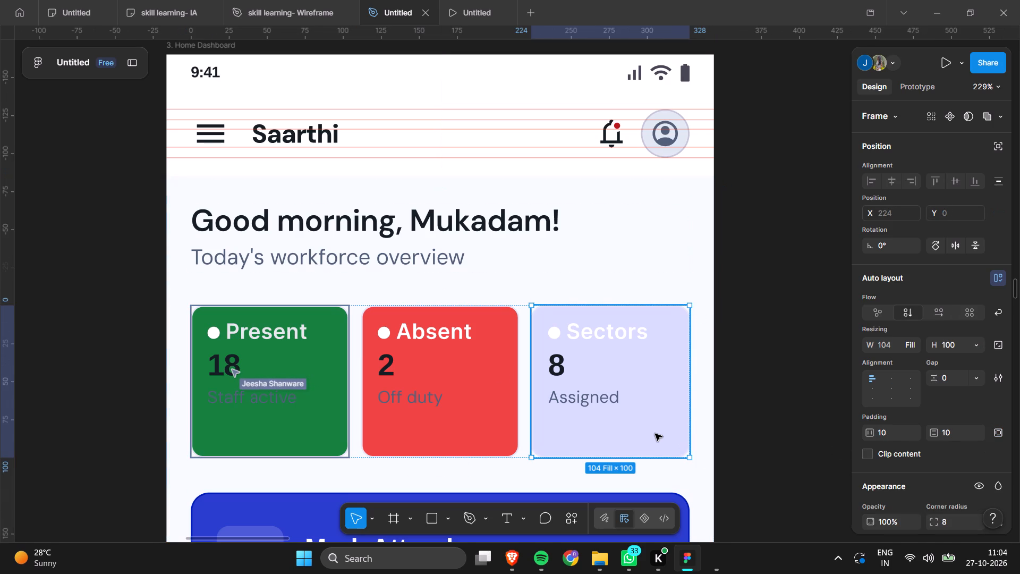
pyautogui.scroll(-2, 919, 339)
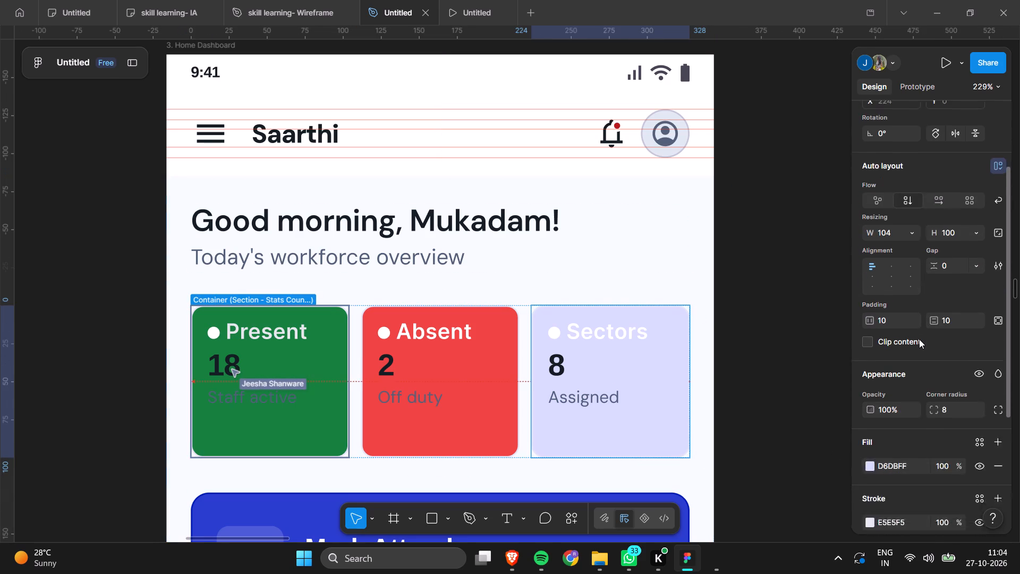
pyautogui.scroll(-2, 919, 339)
pyautogui.click(868, 397)
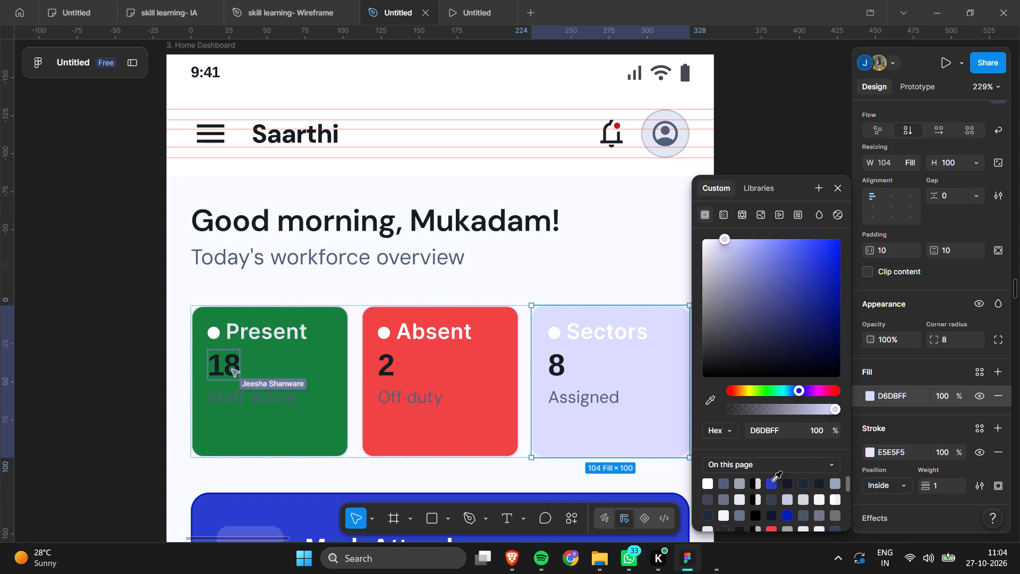
pyautogui.scroll(-2, 794, 496)
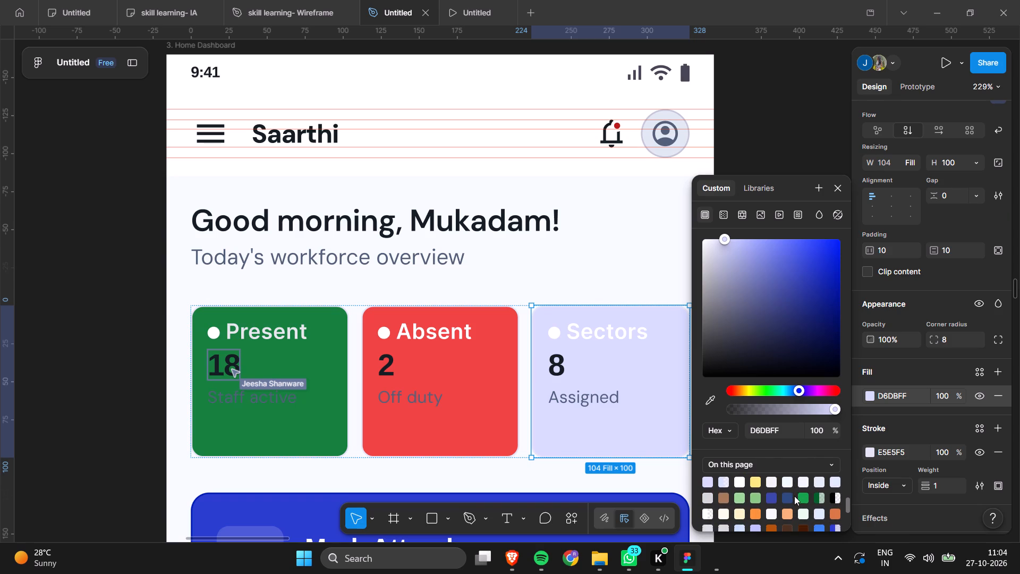
pyautogui.scroll(-2, 794, 496)
pyautogui.scroll(1, 794, 496)
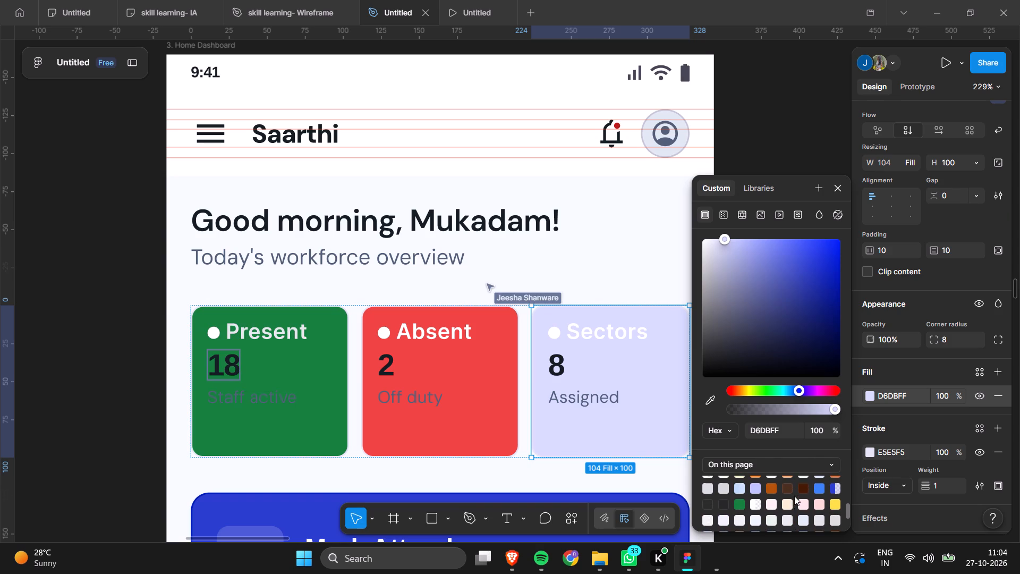
pyautogui.scroll(1, 794, 496)
pyautogui.click(819, 489)
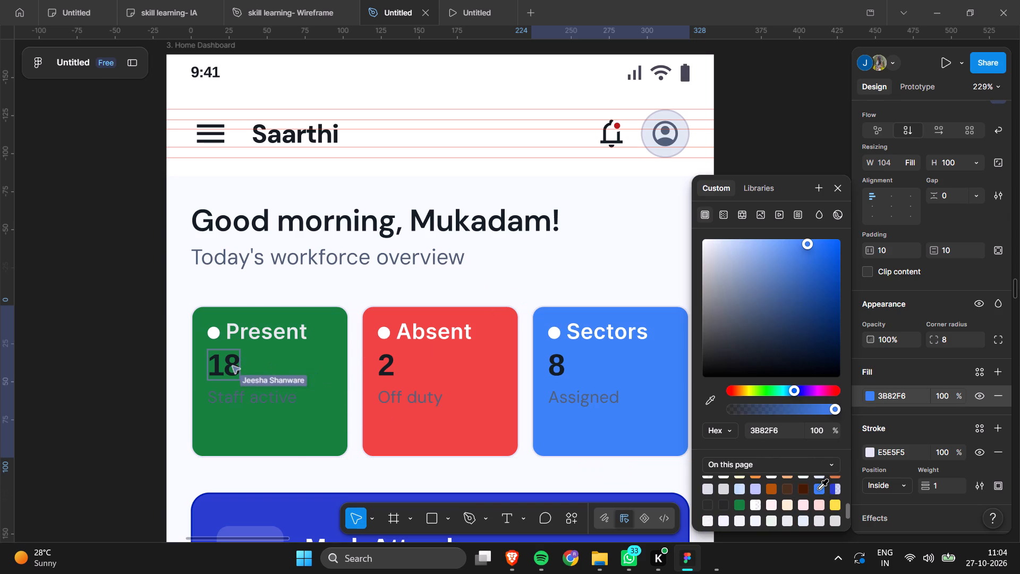
pyautogui.click(71, 137)
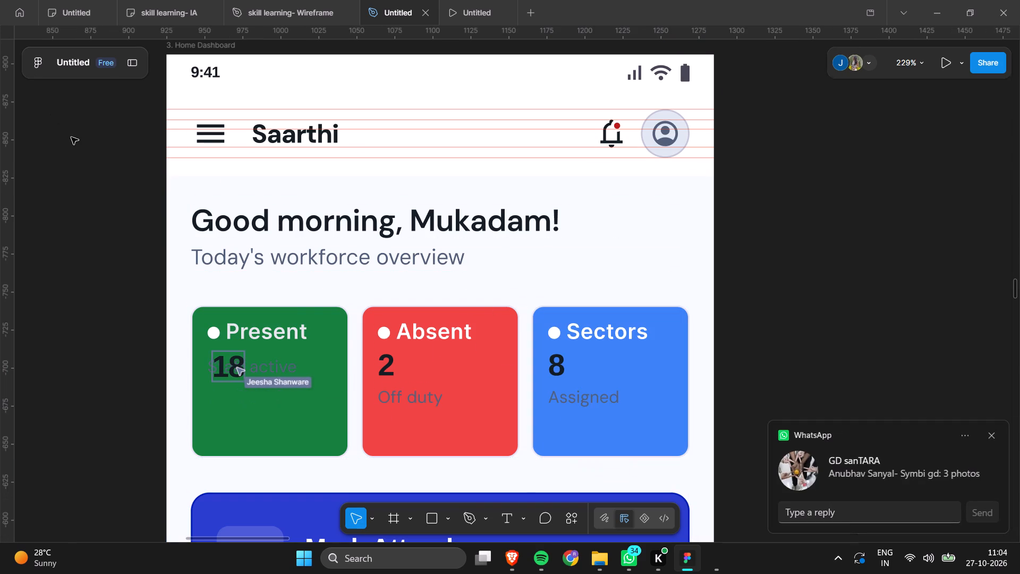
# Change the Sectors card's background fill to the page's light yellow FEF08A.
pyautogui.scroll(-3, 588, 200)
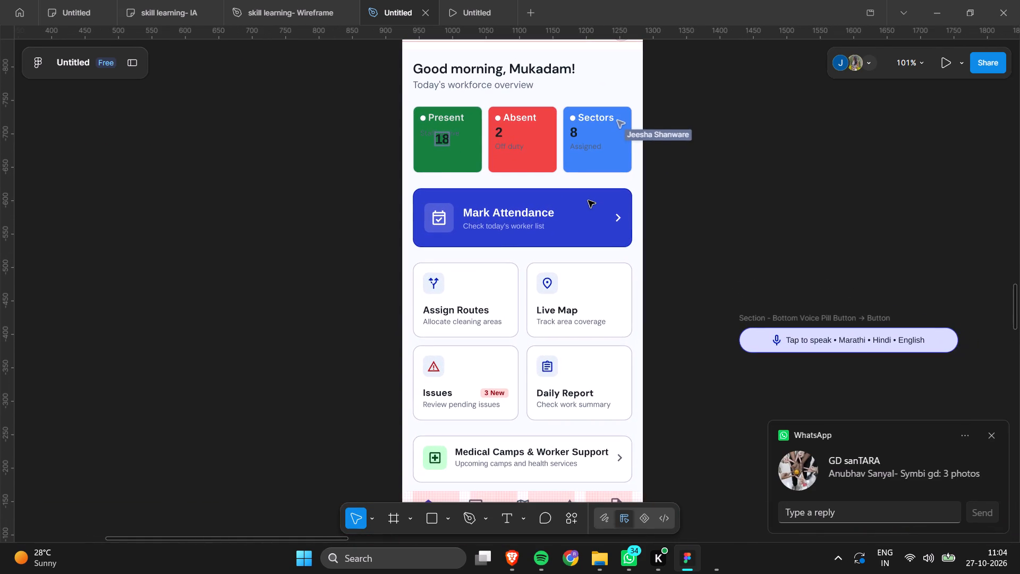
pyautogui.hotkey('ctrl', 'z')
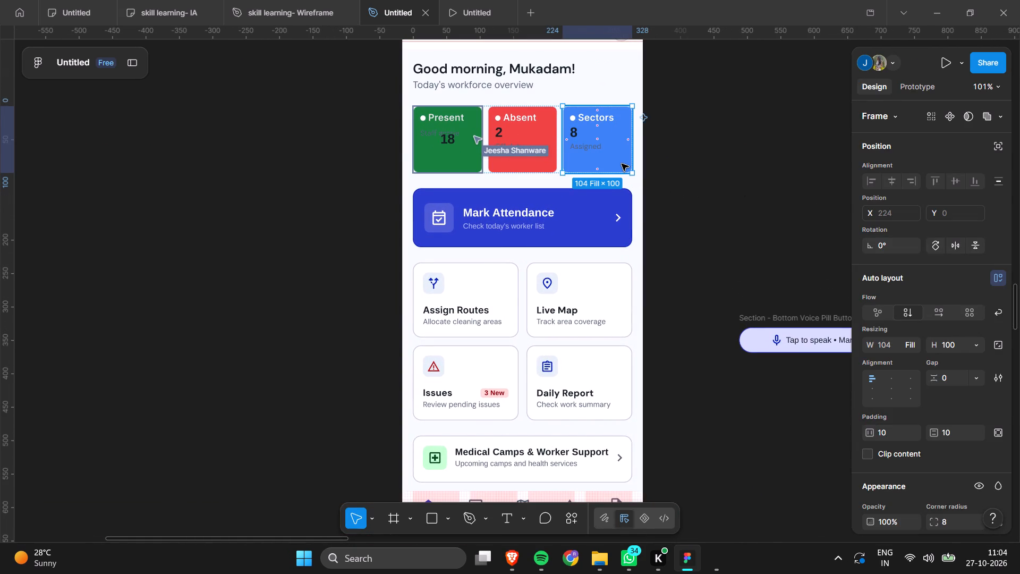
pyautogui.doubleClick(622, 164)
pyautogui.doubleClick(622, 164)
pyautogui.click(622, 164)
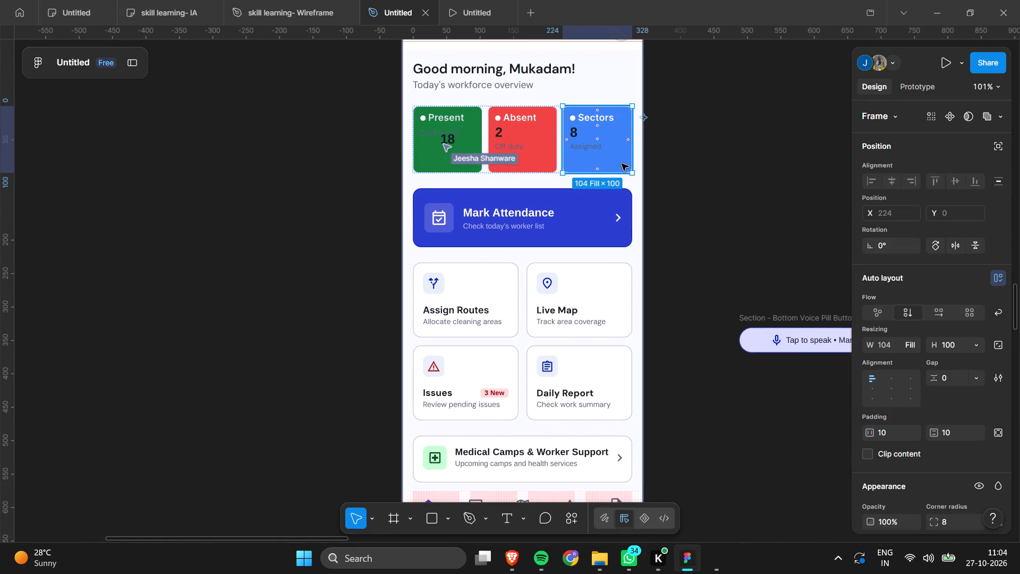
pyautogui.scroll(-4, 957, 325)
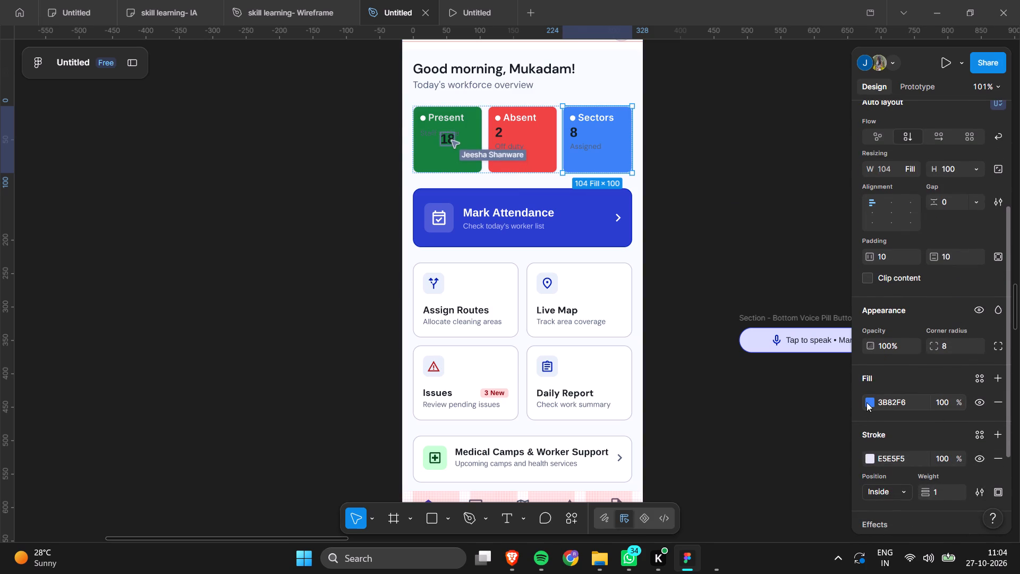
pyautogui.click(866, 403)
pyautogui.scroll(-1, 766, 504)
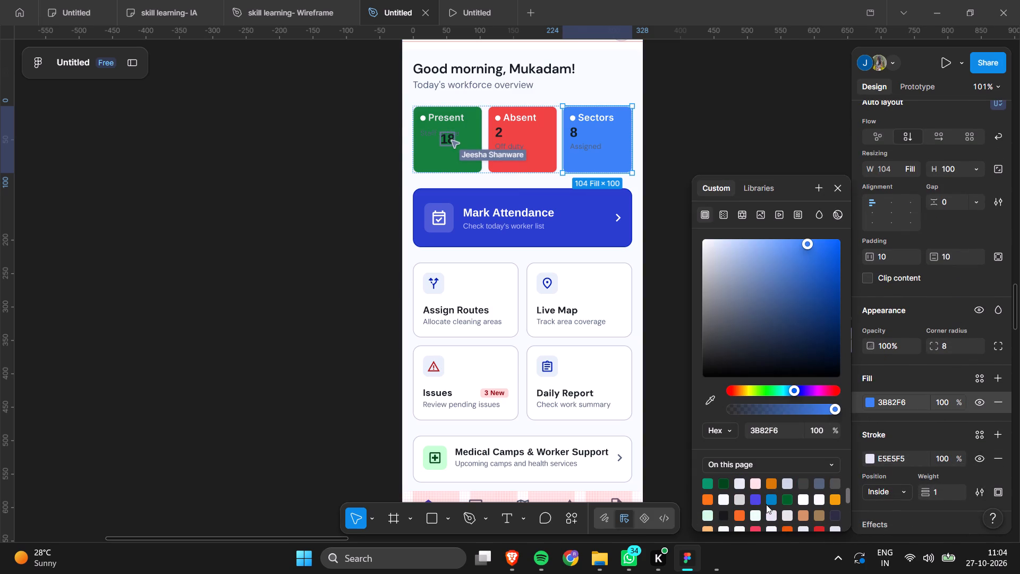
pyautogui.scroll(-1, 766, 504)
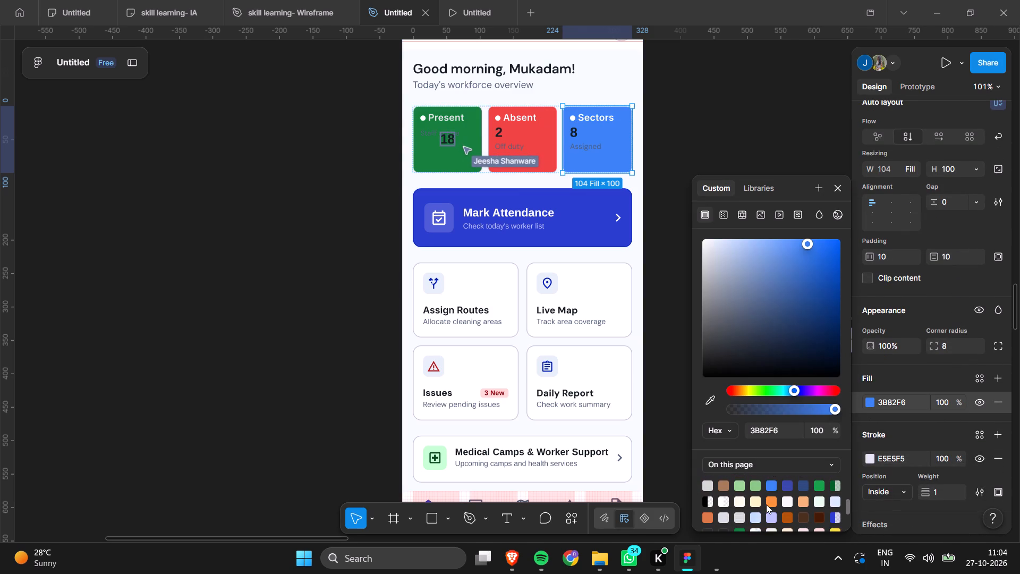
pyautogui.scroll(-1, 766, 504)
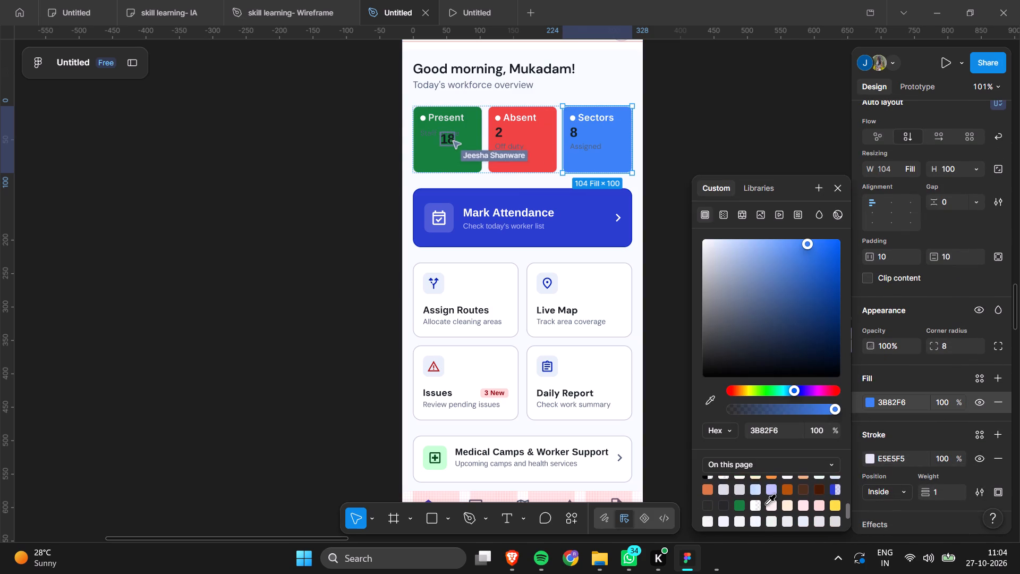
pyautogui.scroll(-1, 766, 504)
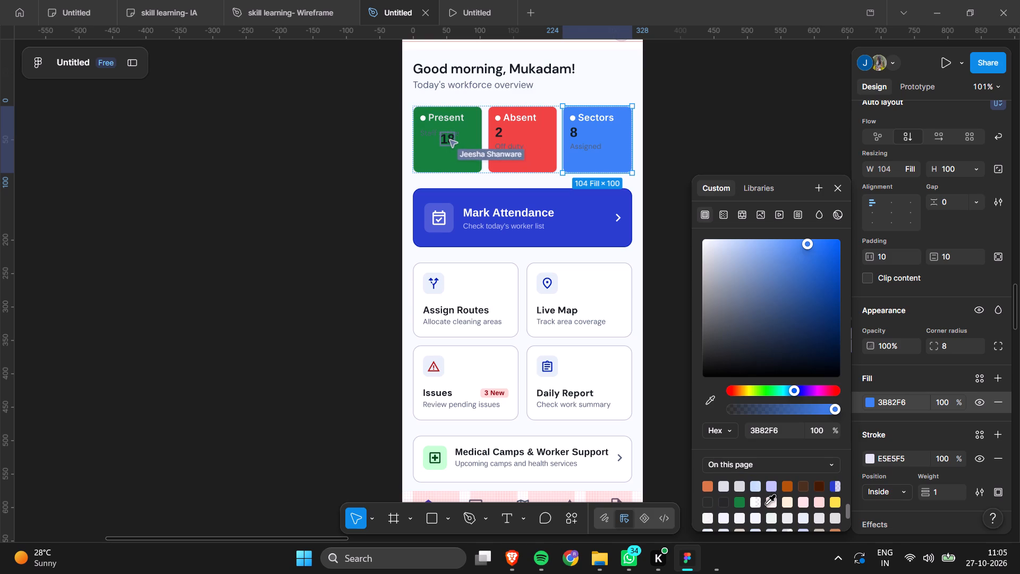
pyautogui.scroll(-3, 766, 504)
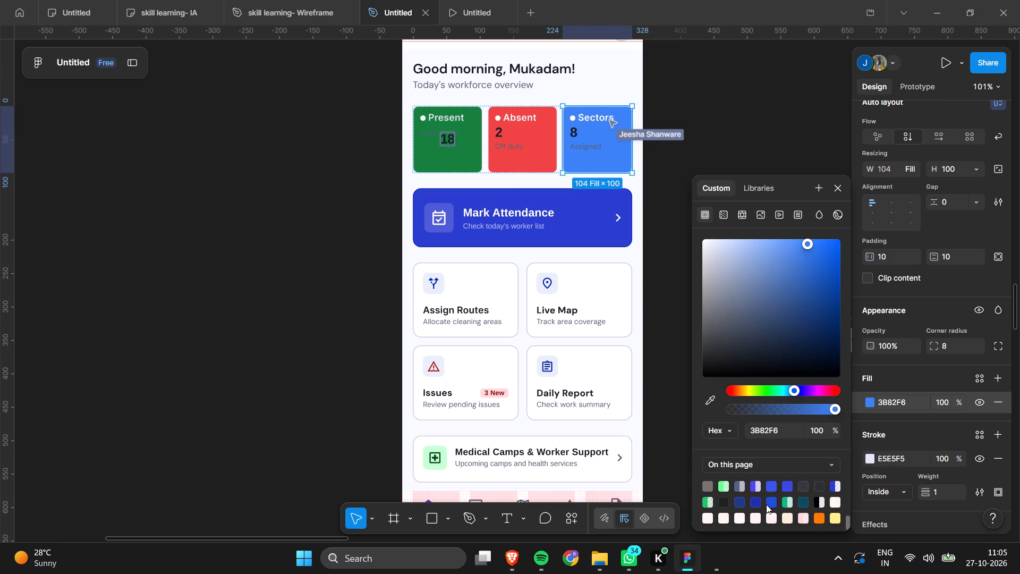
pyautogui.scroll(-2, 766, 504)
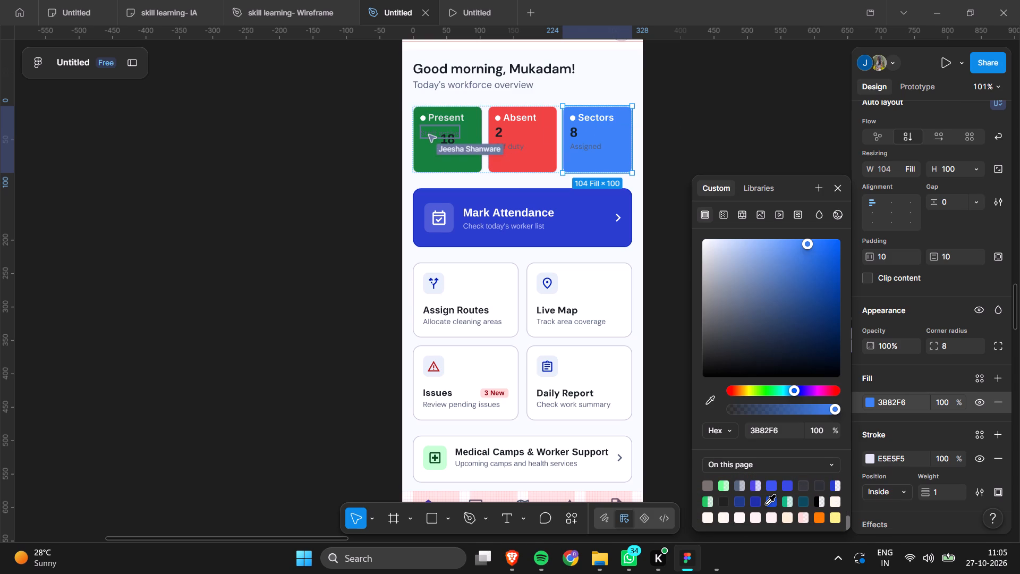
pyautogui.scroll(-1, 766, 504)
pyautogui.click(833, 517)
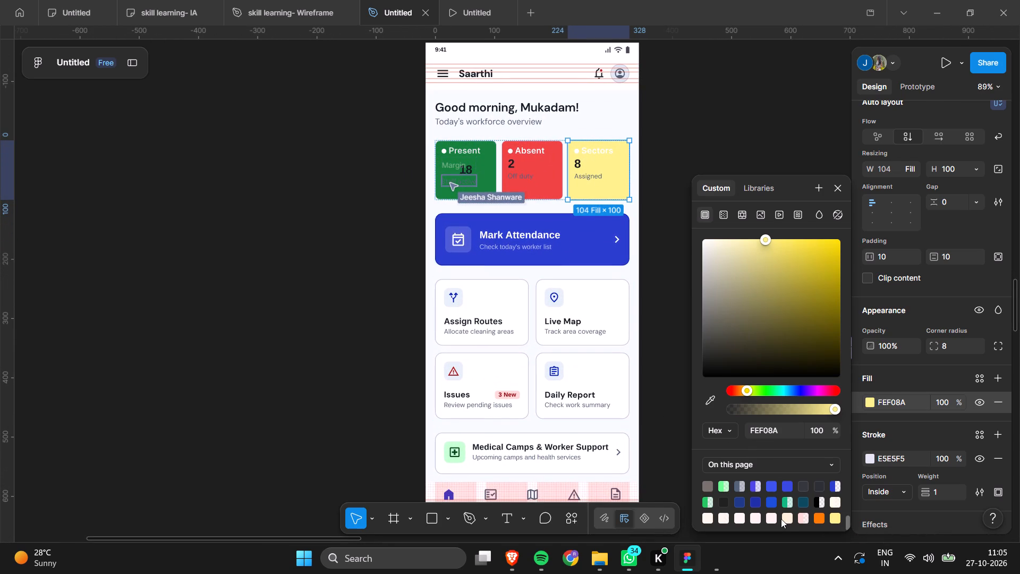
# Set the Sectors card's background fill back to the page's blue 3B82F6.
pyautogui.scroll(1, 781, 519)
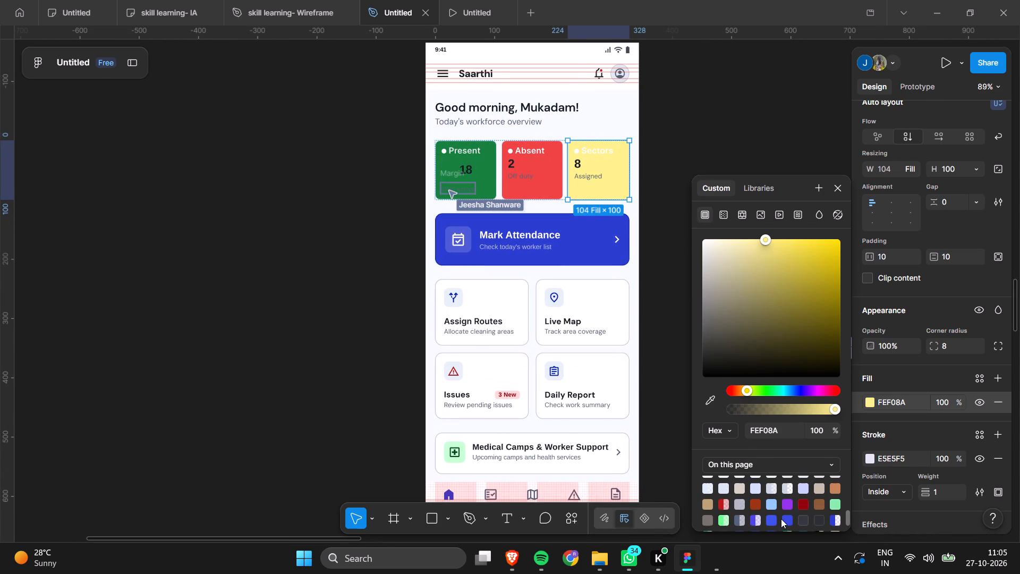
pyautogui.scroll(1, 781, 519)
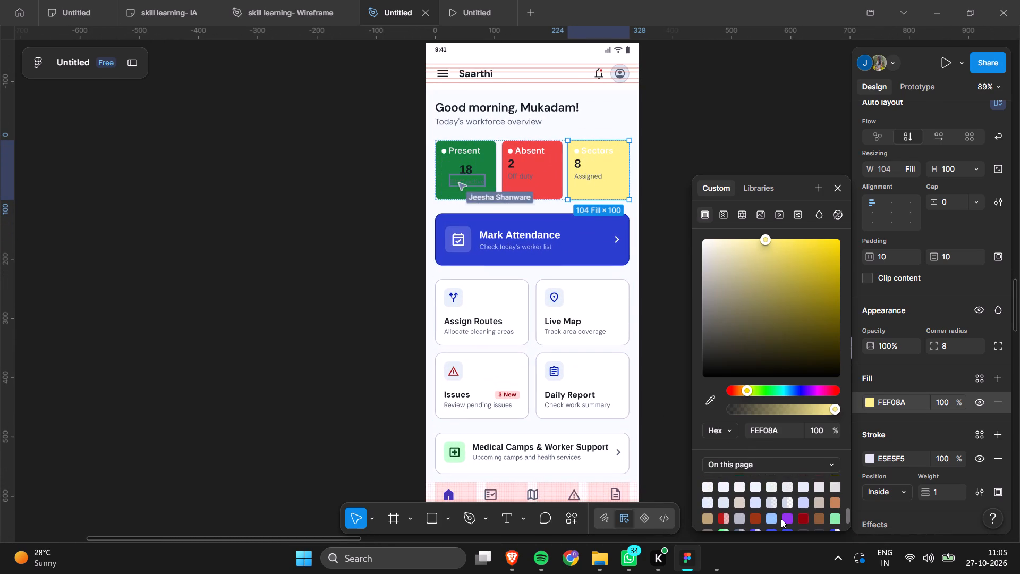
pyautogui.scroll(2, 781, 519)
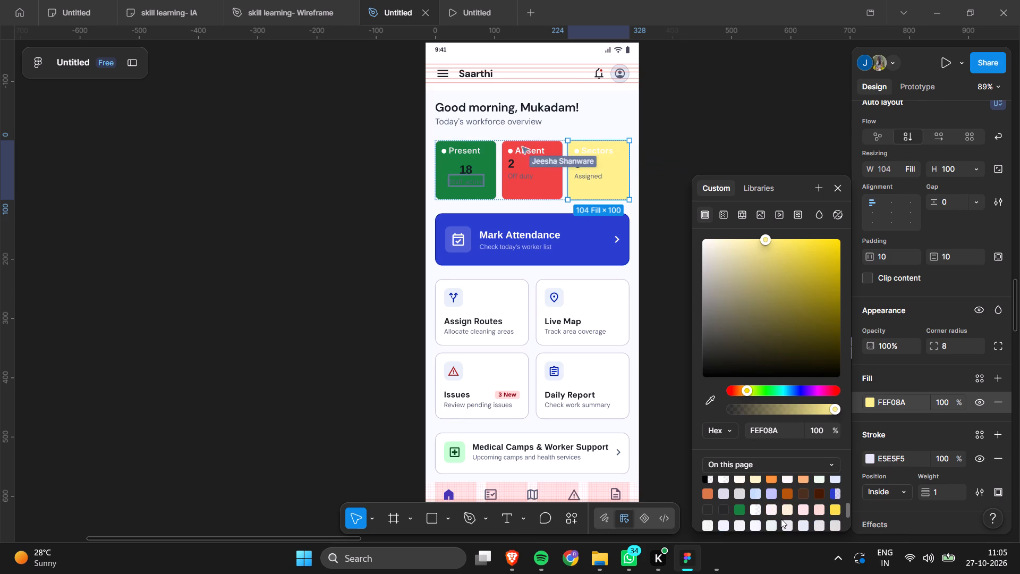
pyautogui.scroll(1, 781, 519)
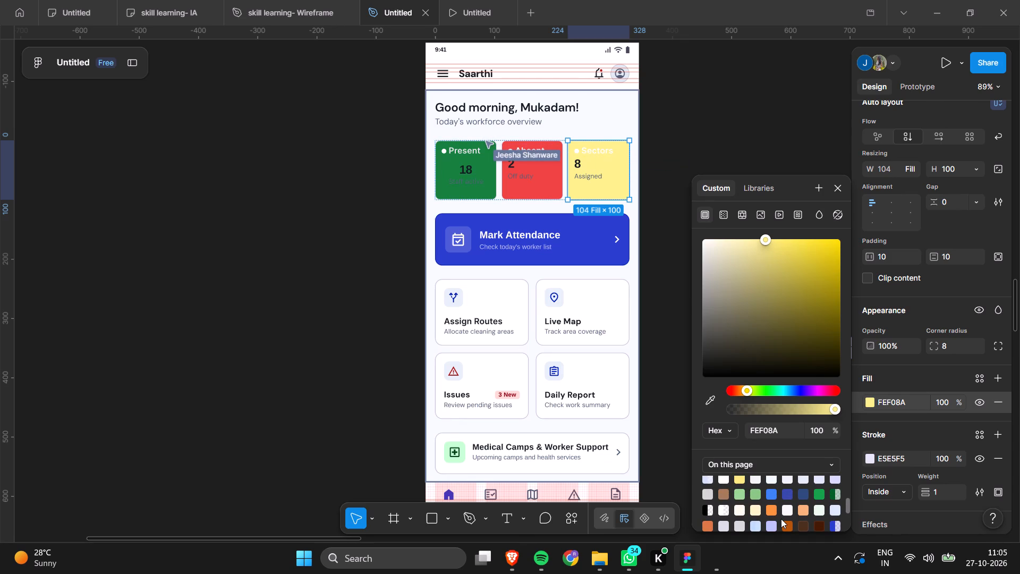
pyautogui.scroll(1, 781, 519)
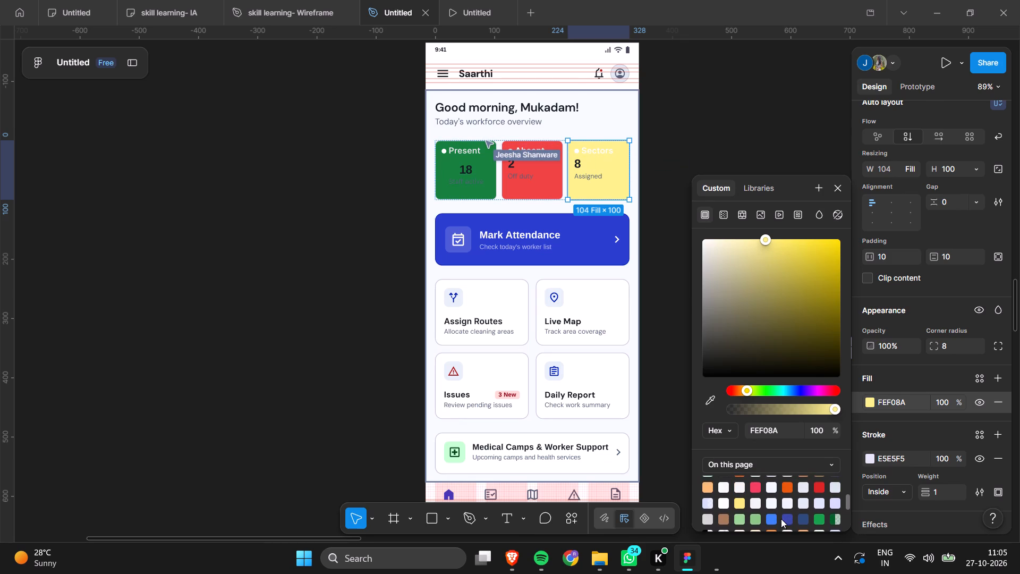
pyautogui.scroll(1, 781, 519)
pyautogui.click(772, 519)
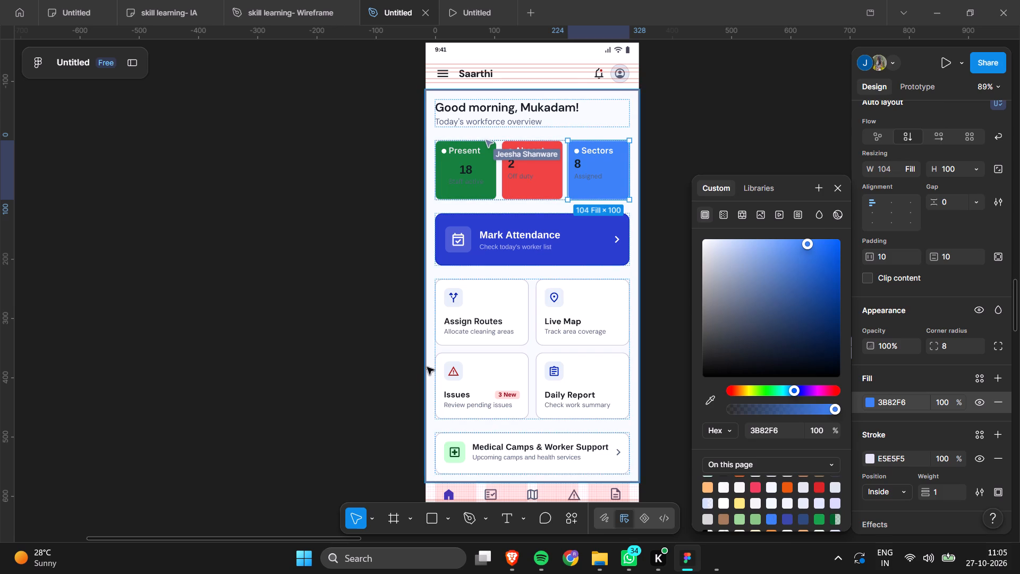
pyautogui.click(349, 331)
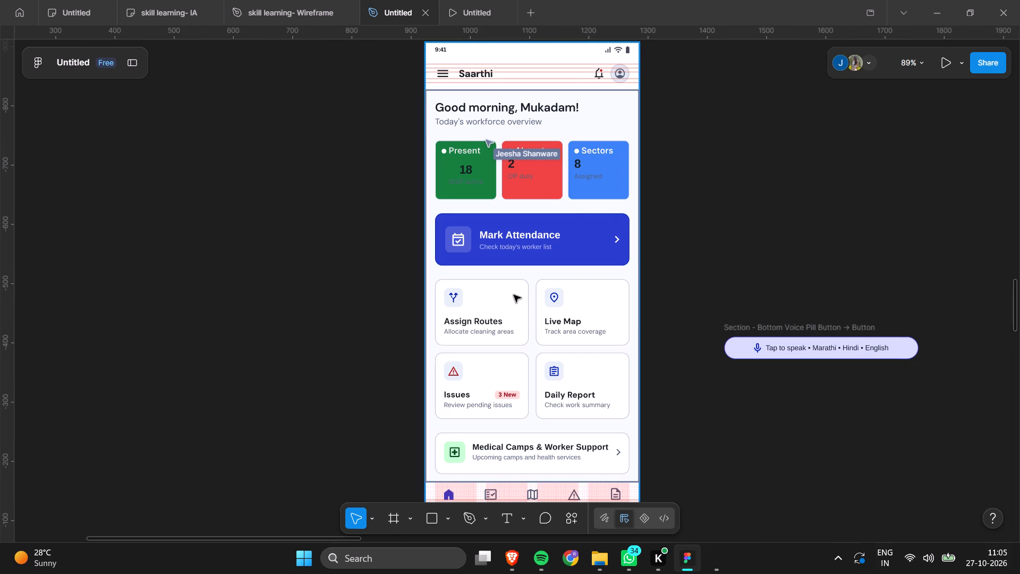
# Select the whole 3. Home Dashboard frame.
pyautogui.click(689, 244)
pyautogui.click(634, 142)
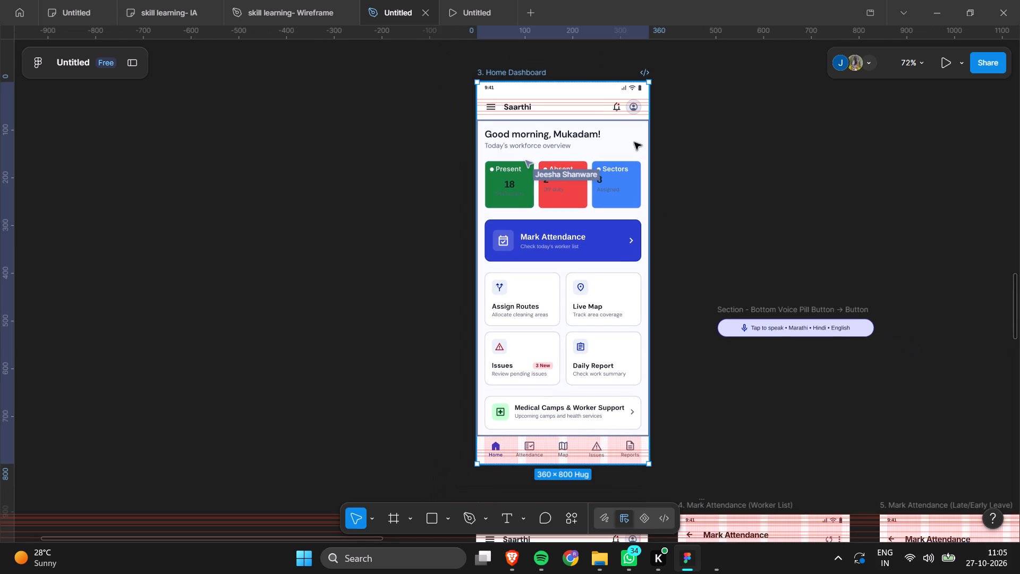
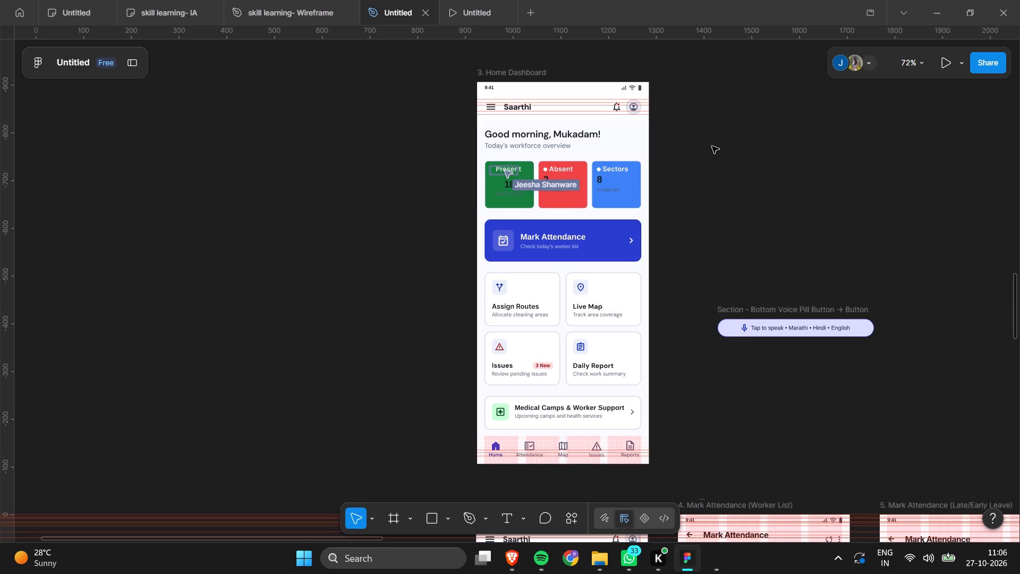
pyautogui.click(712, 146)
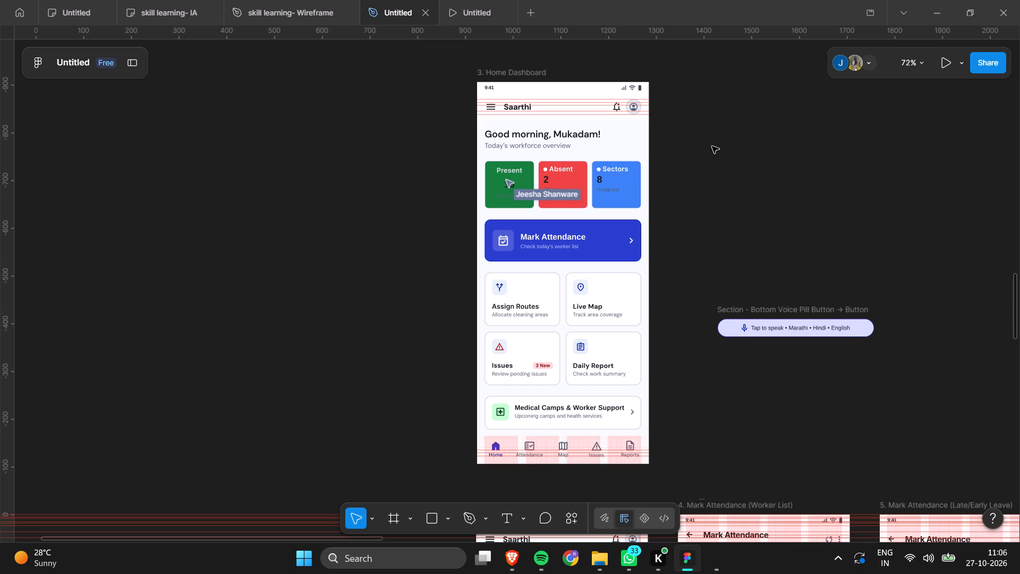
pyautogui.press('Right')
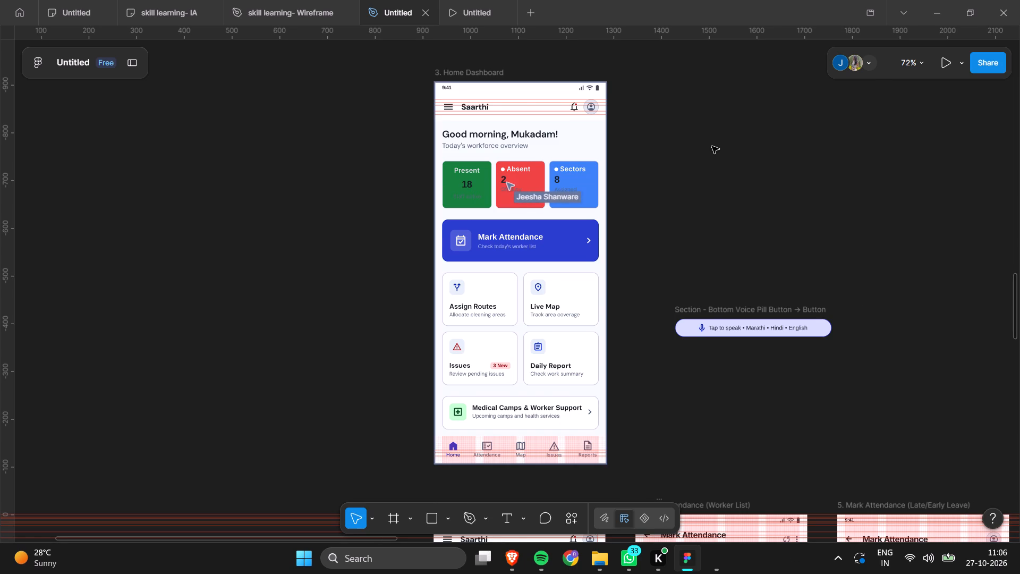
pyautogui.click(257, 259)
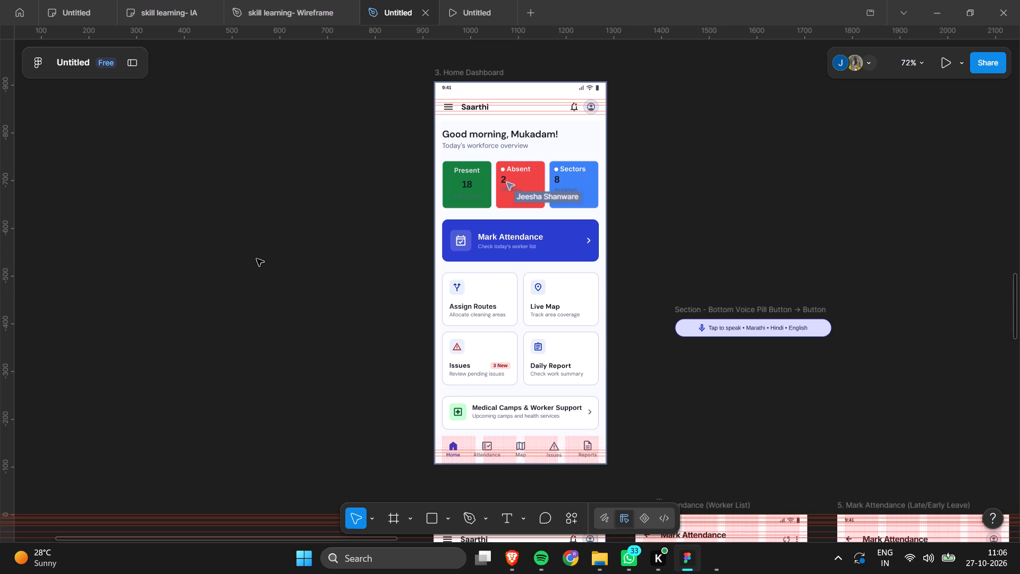